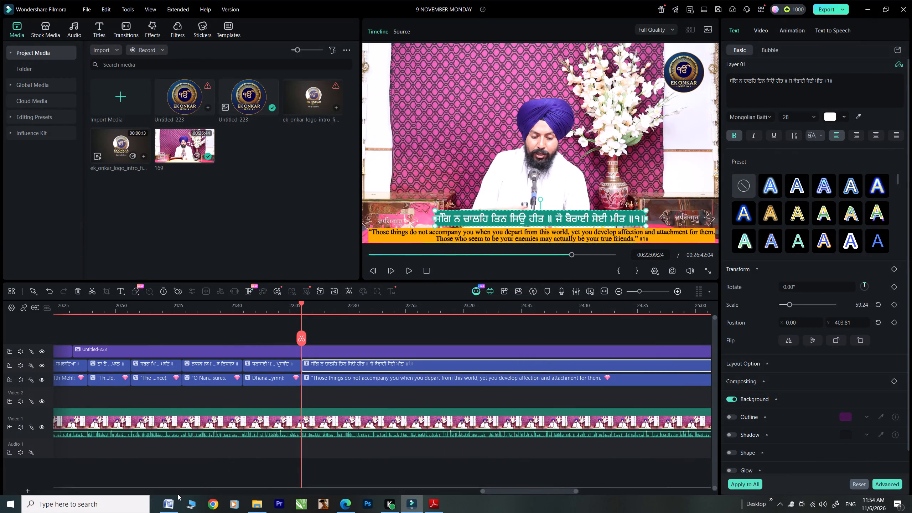
# Replace the Punjabi title's text with the verse "ਐਸੇ ਭਰਮਿ ਭੁਲੇ ਸੰਸਾਰਾ ॥ ਜਨਮੁ ਪਦਾਰਥੁ ਖੋਇ ਗਵਾਰਾ ॥ ਰਹਾਉ ॥" from the Word document, on one line.
pyautogui.click(169, 504)
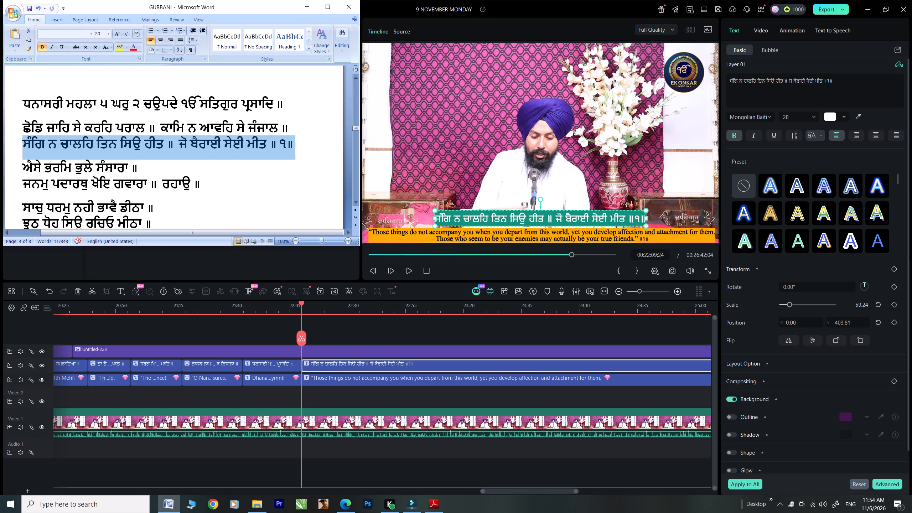
pyautogui.moveTo(198, 180); pyautogui.dragTo(37, 172)
pyautogui.hotkey('ctrl', 'c')
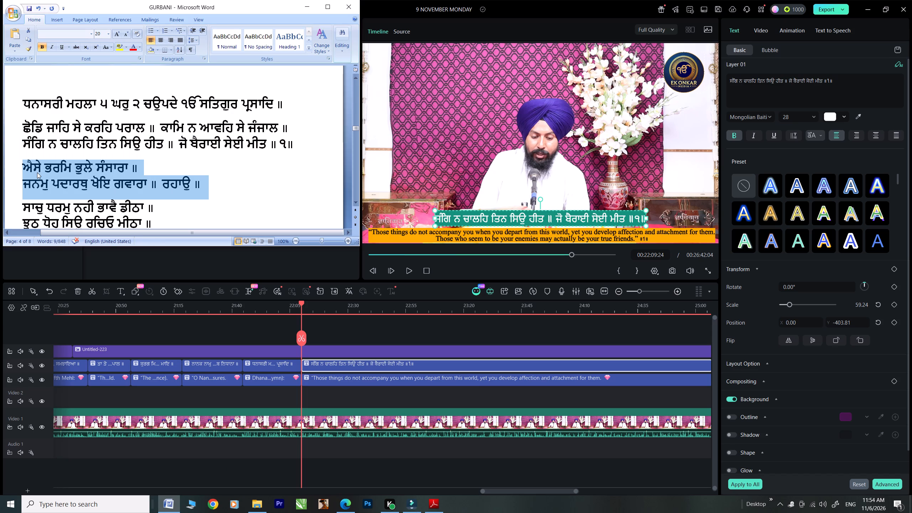
pyautogui.moveTo(839, 78); pyautogui.dragTo(663, 62)
pyautogui.hotkey('ctrl', 'v')
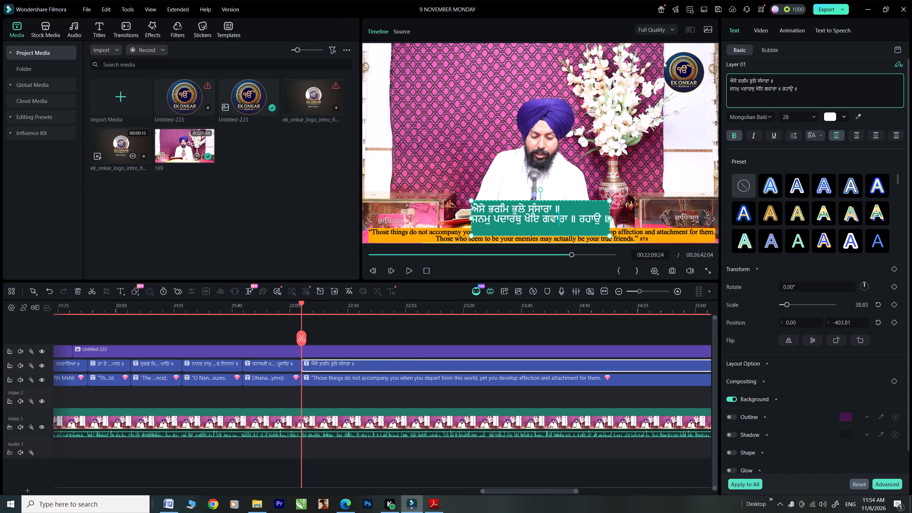
pyautogui.press('BackSpace')
pyautogui.click(728, 88)
pyautogui.click(730, 88)
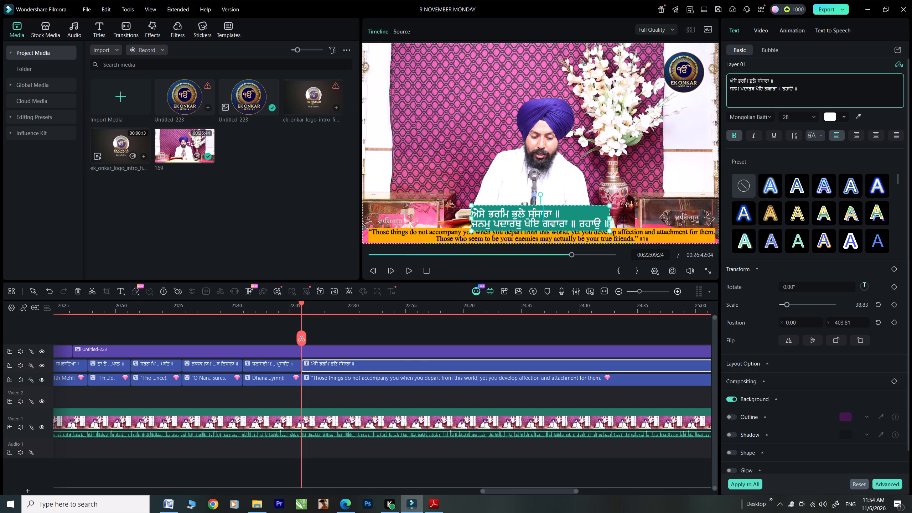
pyautogui.press('BackSpace')
pyautogui.press('space')
# Select the English title clip under the Punjabi one, switch to ChatGPT and submit the copied verse followed by "to eng".
pyautogui.click(317, 375)
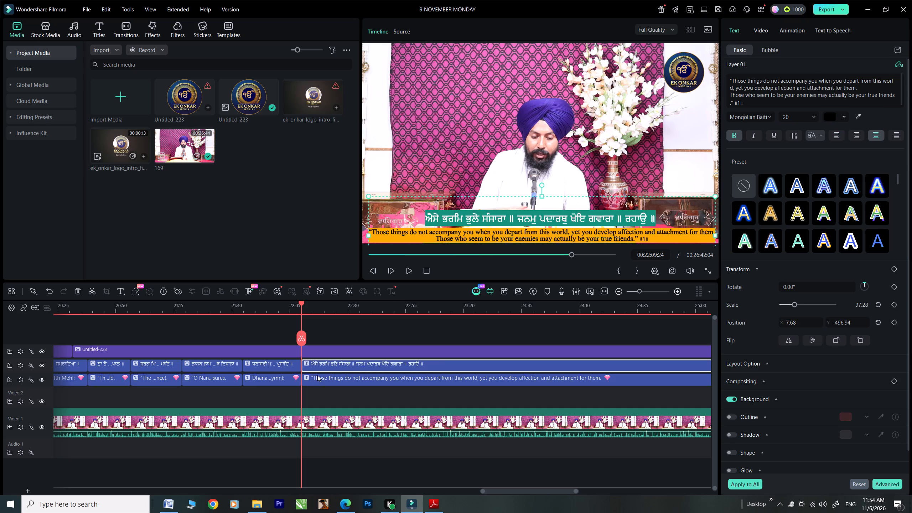
pyautogui.click(344, 504)
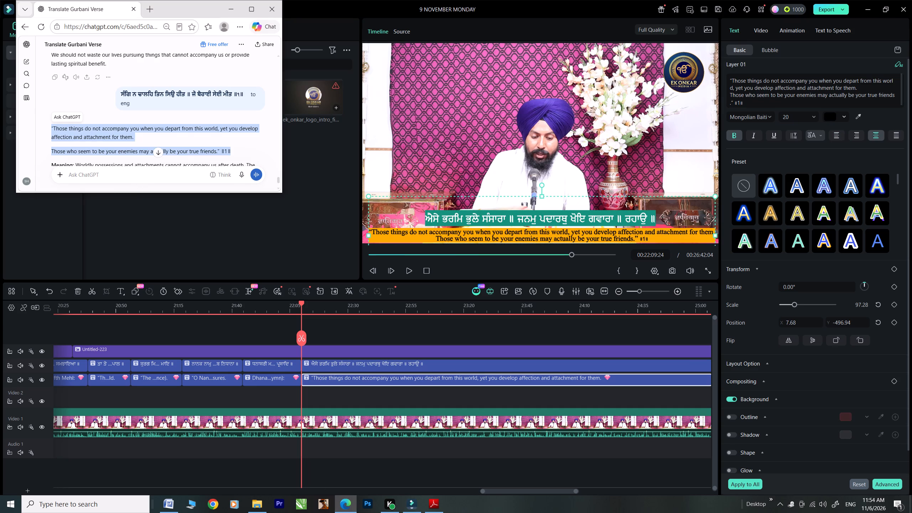
pyautogui.click(127, 170)
pyautogui.hotkey('ctrl', 'v')
pyautogui.press('space')
pyautogui.write('to eng')
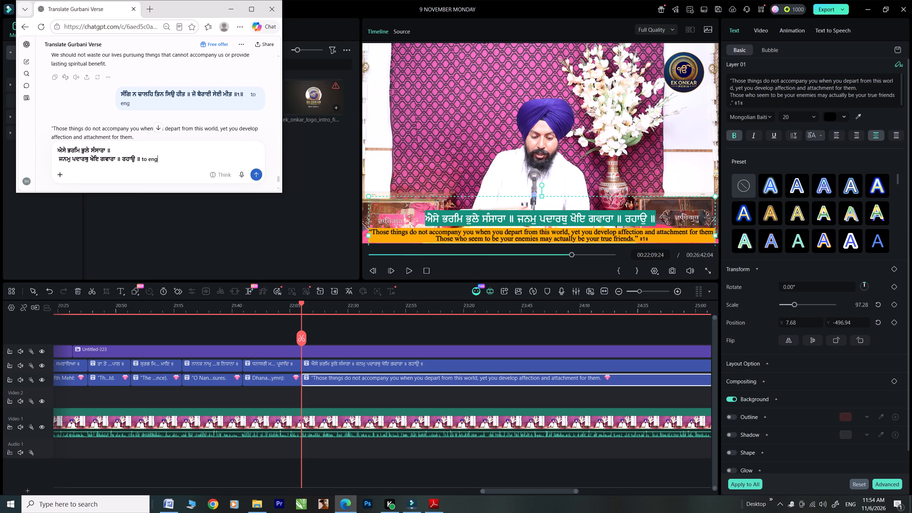
pyautogui.press('Return')
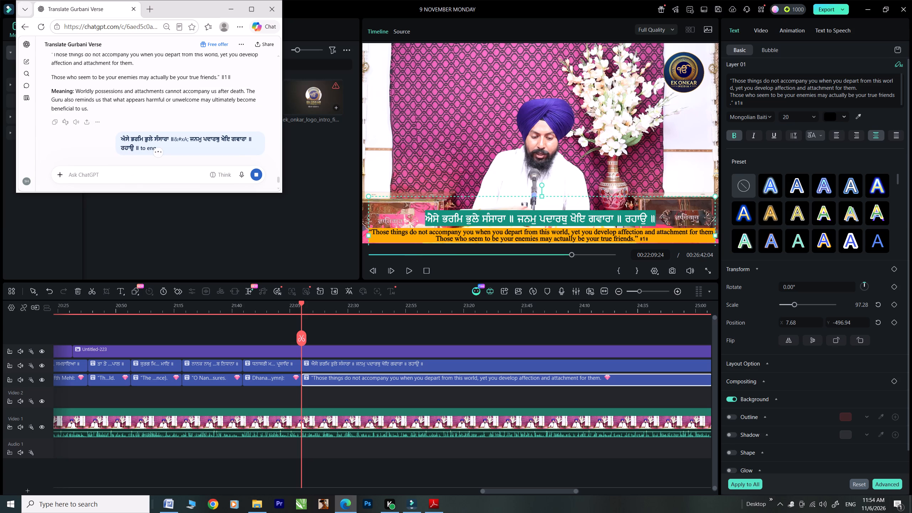
pyautogui.scroll(-1, 127, 170)
pyautogui.scroll(-1, 122, 108)
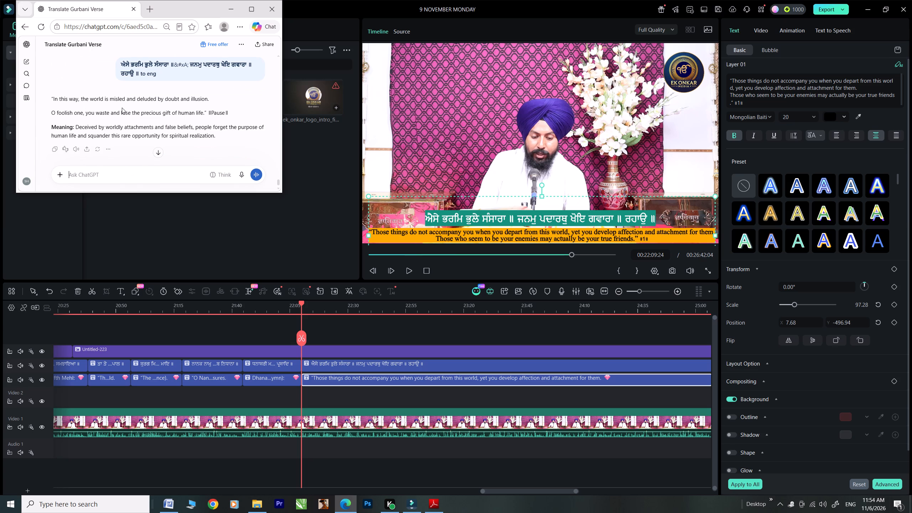
# Replace the English title's text with ChatGPT's translation, from "In this way, the world is misled" through "Pause", removing the blank line.
pyautogui.moveTo(49, 94); pyautogui.dragTo(163, 118)
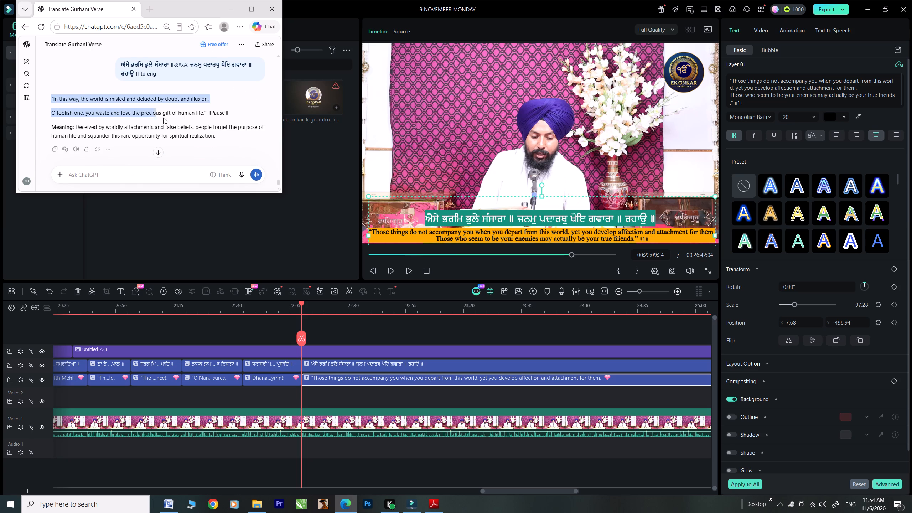
pyautogui.moveTo(163, 118); pyautogui.dragTo(243, 114)
pyautogui.hotkey('ctrl', 'c')
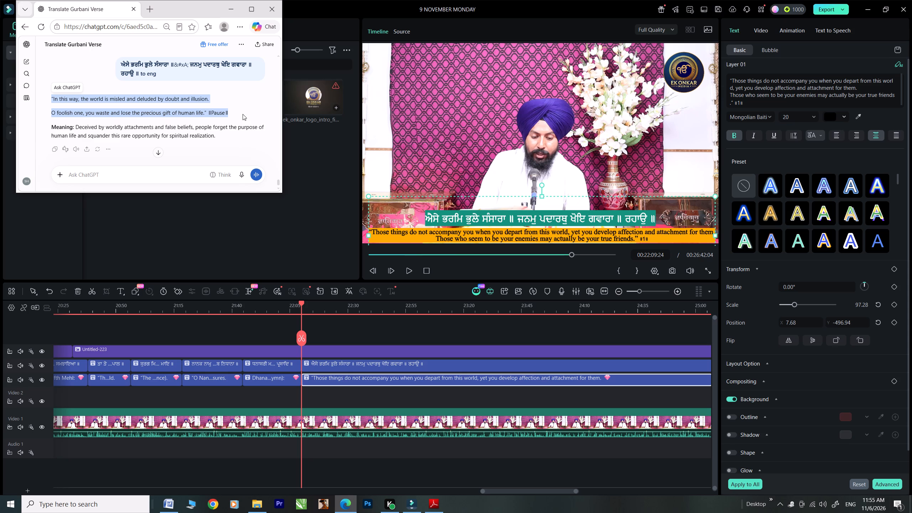
pyautogui.moveTo(750, 100); pyautogui.dragTo(716, 78)
pyautogui.hotkey('ctrl', 'v')
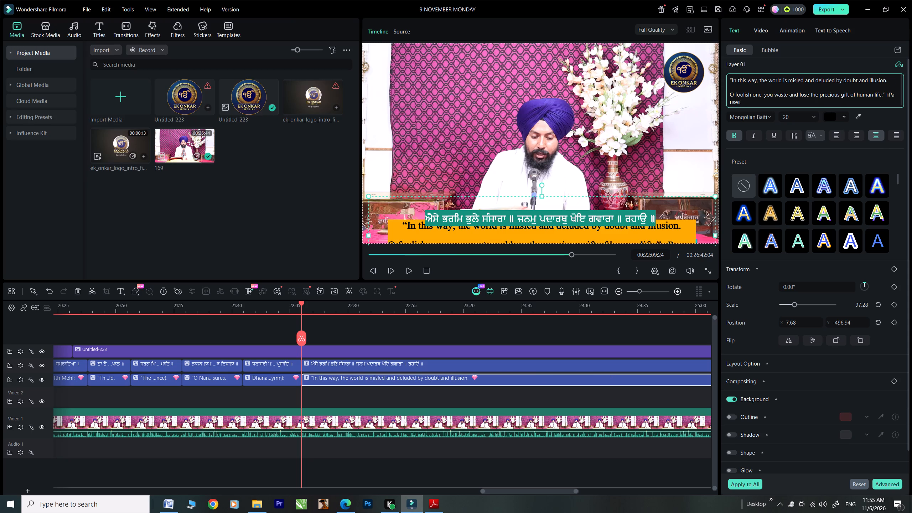
pyautogui.click(728, 95)
pyautogui.press('BackSpace')
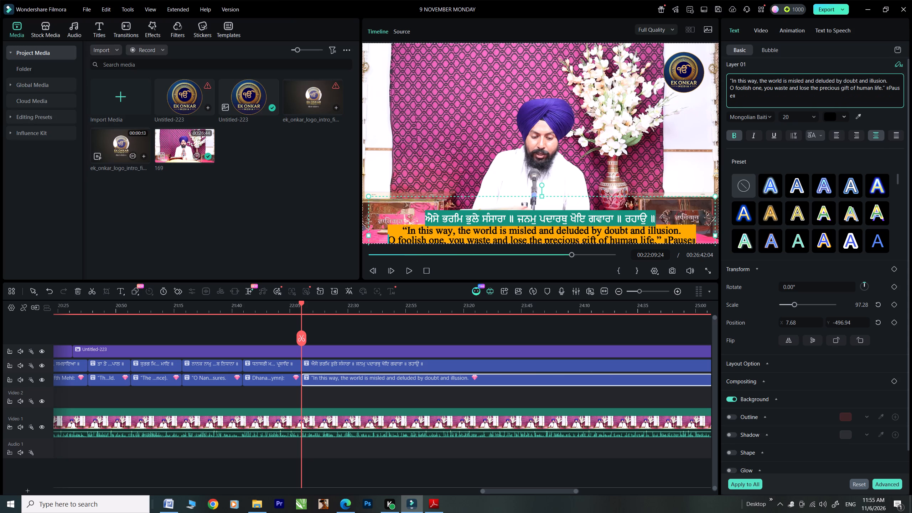
# Nudge the Punjabi title upward in the preview to a Y position of -384.61.
pyautogui.click(531, 219)
pyautogui.press('Up')
pyautogui.press('Up')
pyautogui.press('Up')
pyautogui.press('Up')
pyautogui.press('Up')
pyautogui.press('Up')
pyautogui.press('Up')
pyautogui.press('Up')
pyautogui.press('Up')
pyautogui.press('Up')
pyautogui.press('Up')
pyautogui.press('Up')
pyautogui.press('Up')
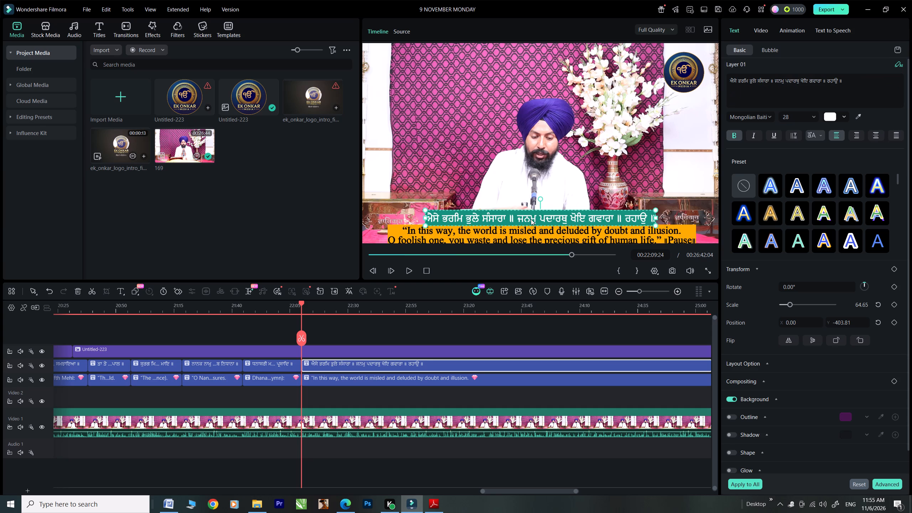
# Nudge the English title upward in the preview to a Y position of -483.50.
pyautogui.click(529, 233)
pyautogui.press('Up')
pyautogui.press('Up')
pyautogui.press('Up')
pyautogui.press('Up')
pyautogui.press('Up')
pyautogui.press('Up')
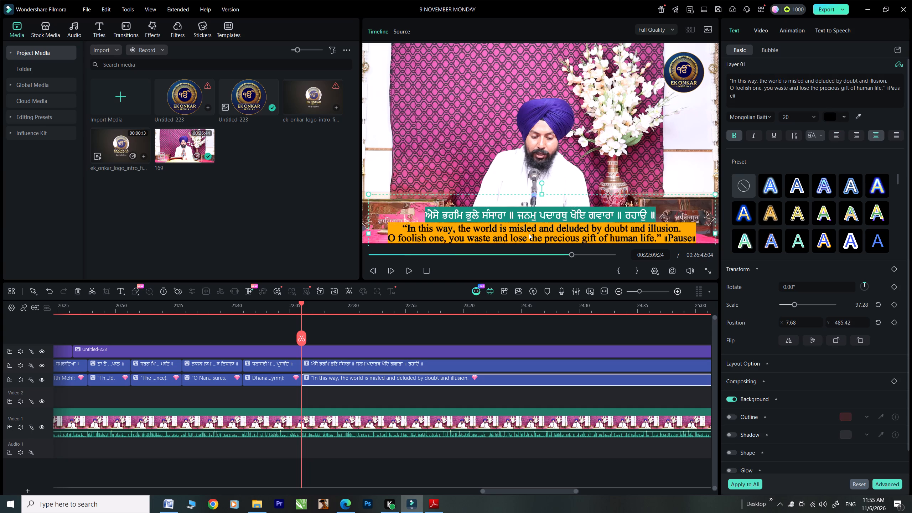
pyautogui.press('Up')
# Play the video up to 00:22:14:12 and copy the verse "ਸੰਗਿ ਨ ਚਾਲਹਿ ਤਿਨ ਸਿਉ ਹੀਤ ॥ ਜੋ ਬੈਰਾਈ ਸੇਈ ਮੀਤ ॥ ੧॥" from the Word document.
pyautogui.click(409, 270)
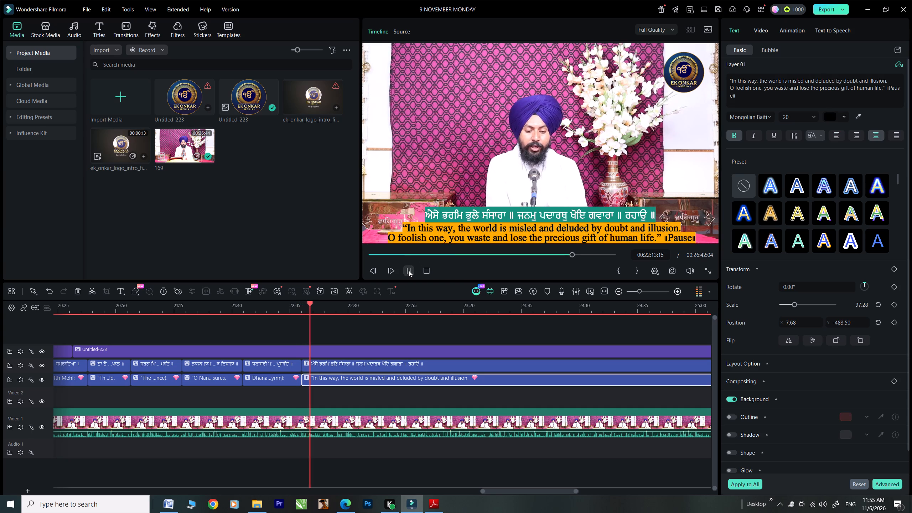
pyautogui.click(409, 270)
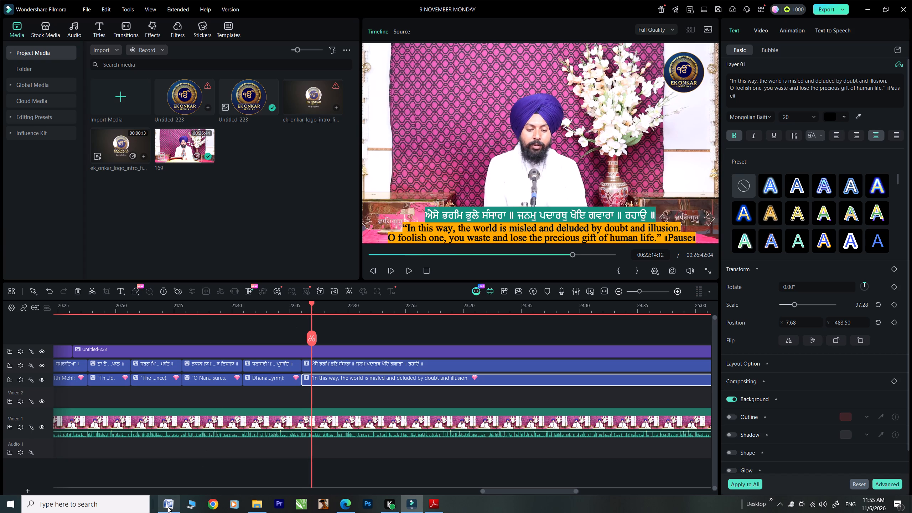
pyautogui.click(168, 507)
pyautogui.moveTo(297, 144); pyautogui.dragTo(236, 138)
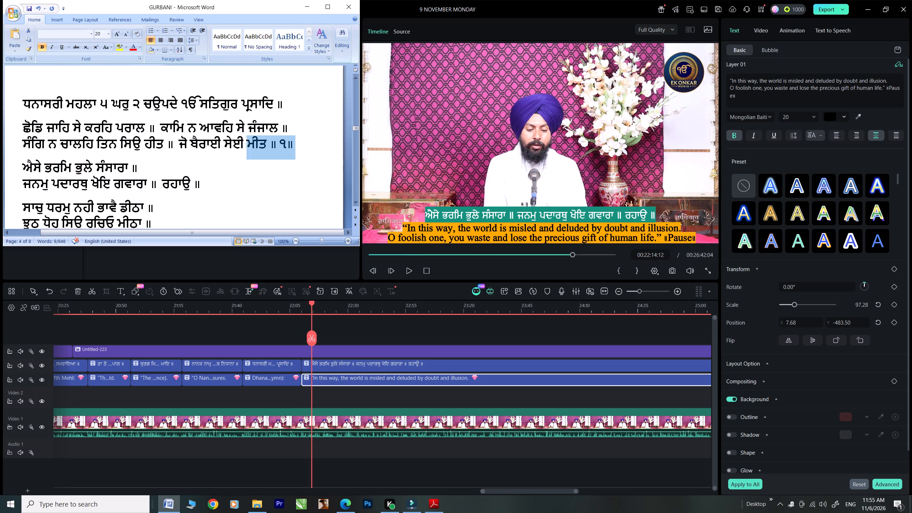
pyautogui.moveTo(236, 138); pyautogui.dragTo(25, 138)
pyautogui.hotkey('ctrl', 'c')
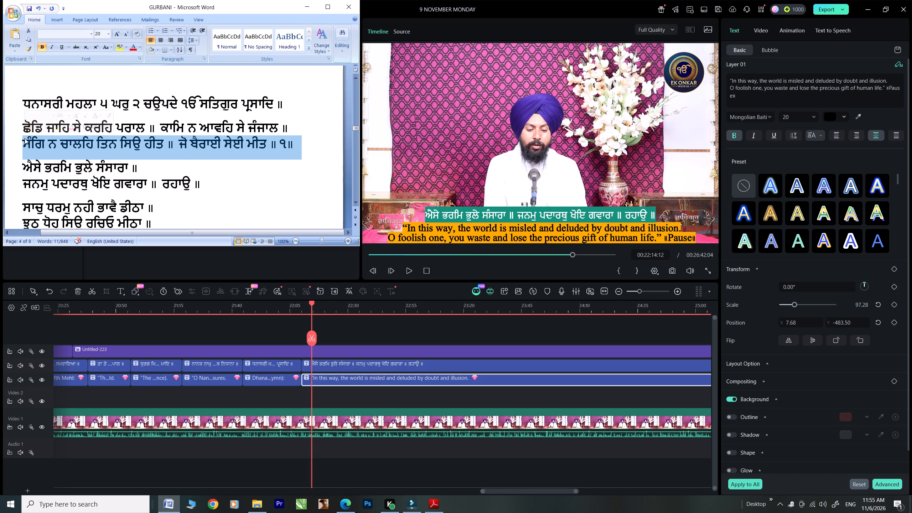
# Split both the Punjabi and the English title clips at the playhead, 00:22:14:12.
pyautogui.click(319, 362)
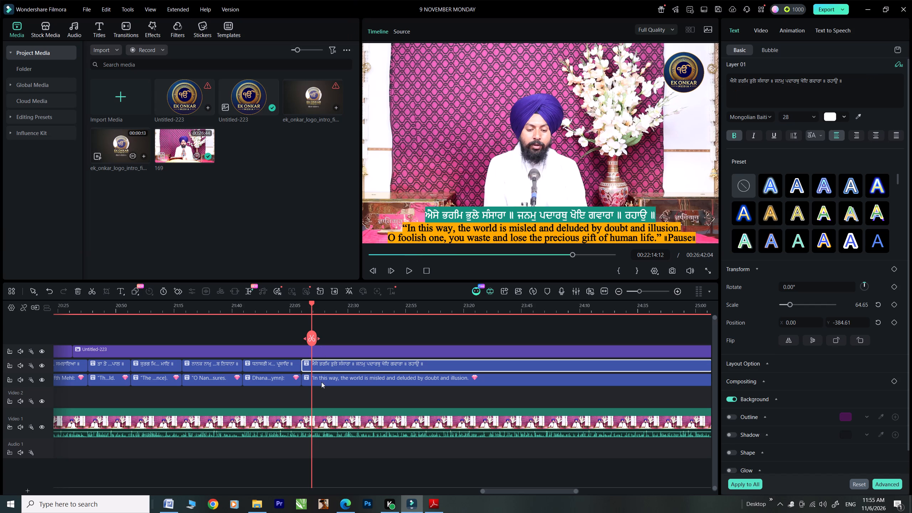
pyautogui.moveTo(858, 85); pyautogui.dragTo(848, 84)
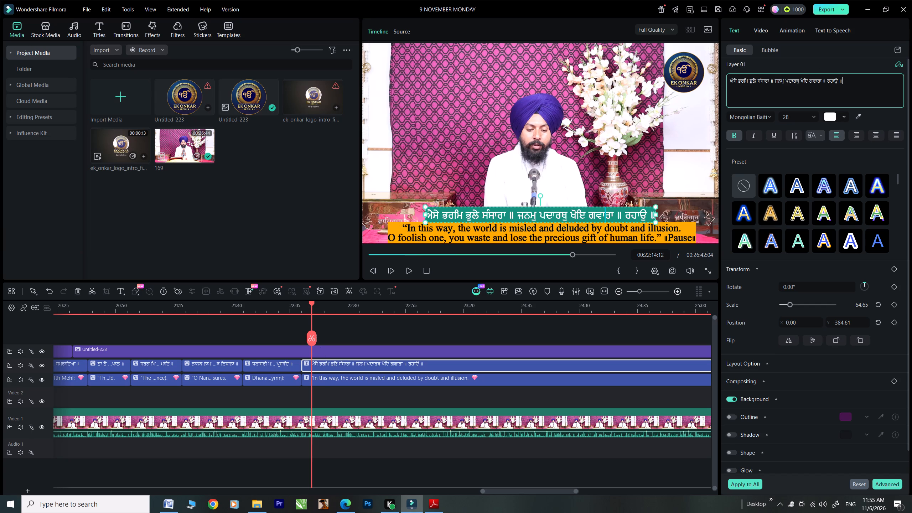
pyautogui.click(313, 339)
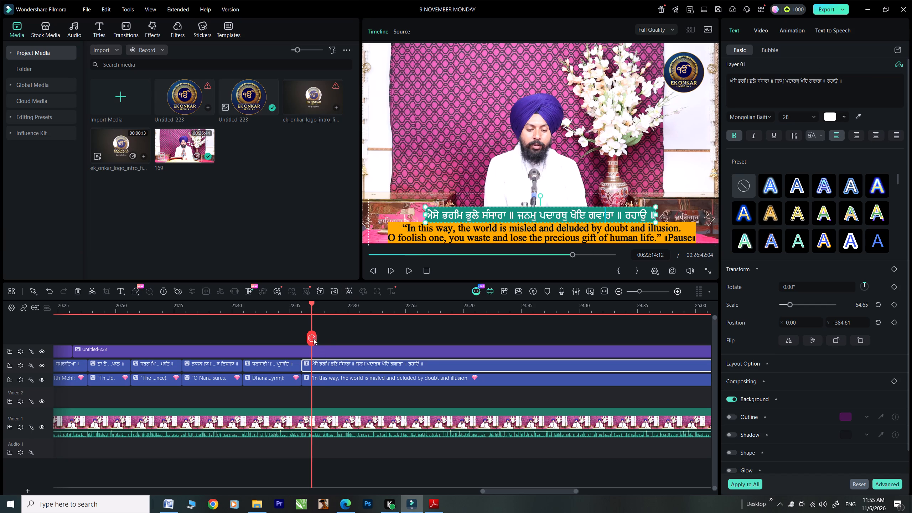
pyautogui.click(332, 382)
pyautogui.click(315, 341)
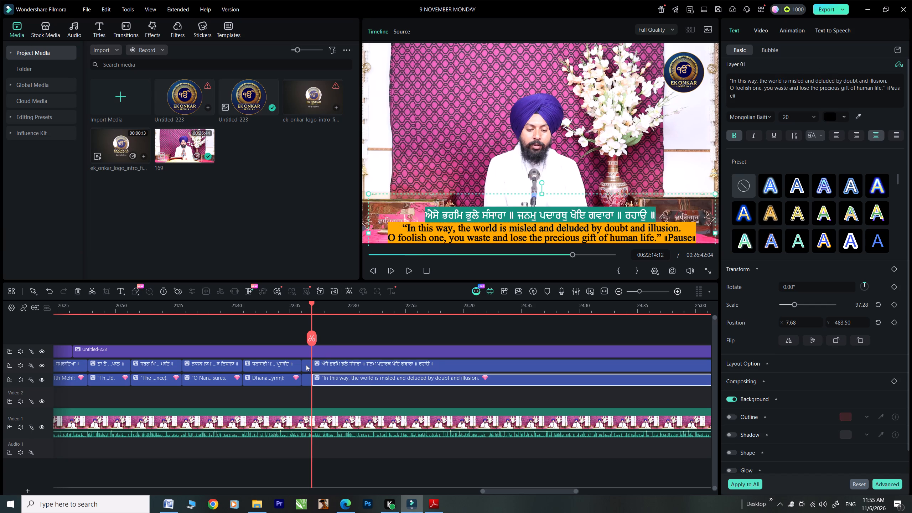
# Replace the text of the short Punjabi title clip before the split with the copied verse "ਸੰਗਿ ਨ ਚਾਲਹਿ ਤਿਨ ਸਿਉ ਹੀਤ".
pyautogui.click(306, 365)
pyautogui.moveTo(846, 83); pyautogui.dragTo(732, 63)
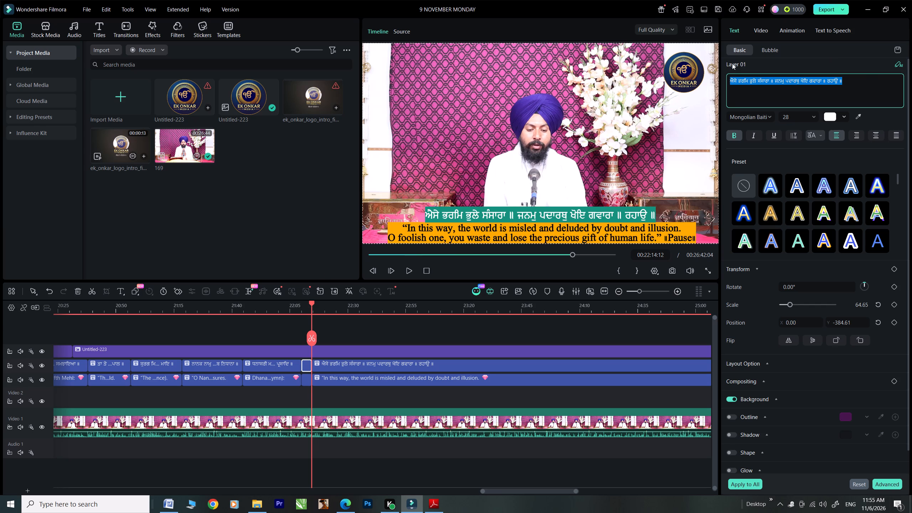
pyautogui.hotkey('ctrl', 'v')
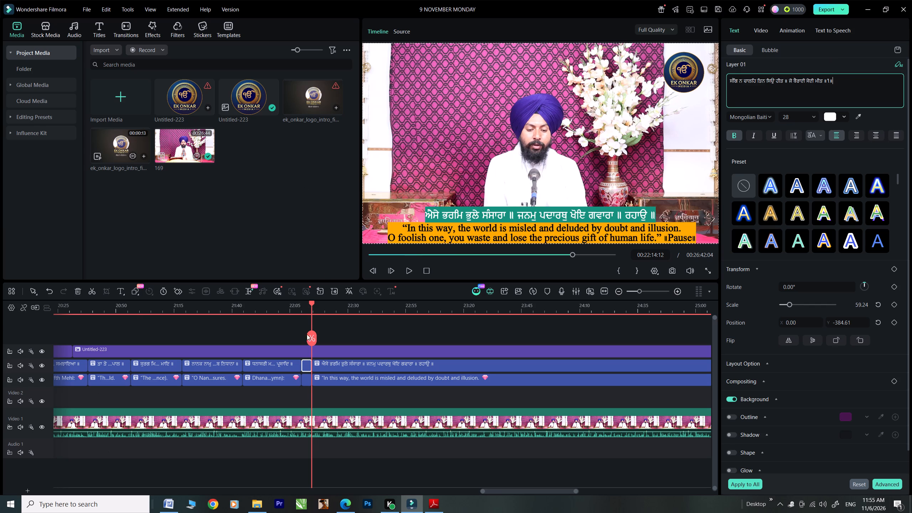
pyautogui.click(310, 384)
pyautogui.click(344, 507)
pyautogui.click(114, 171)
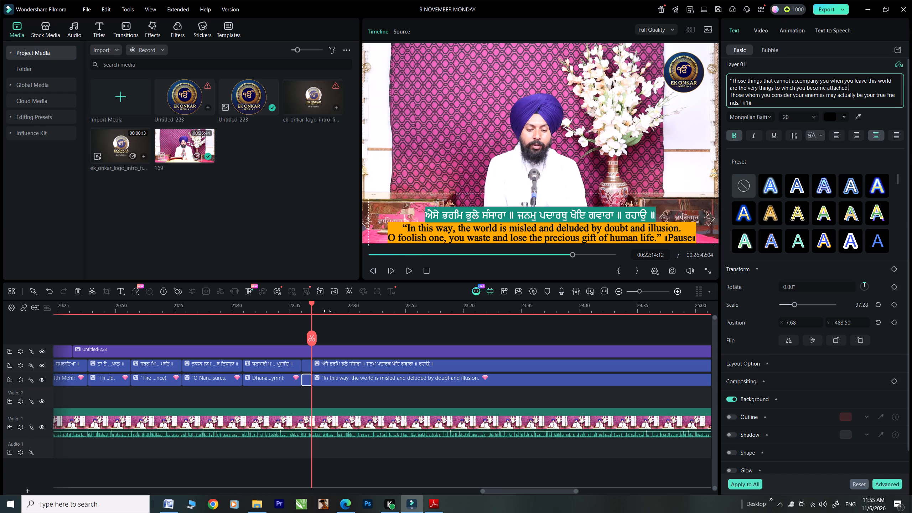
# Return the playhead to 00:22:09:24 and trim the start of the later Punjabi title clip to just past 00:23:00.
pyautogui.moveTo(312, 303); pyautogui.dragTo(302, 313)
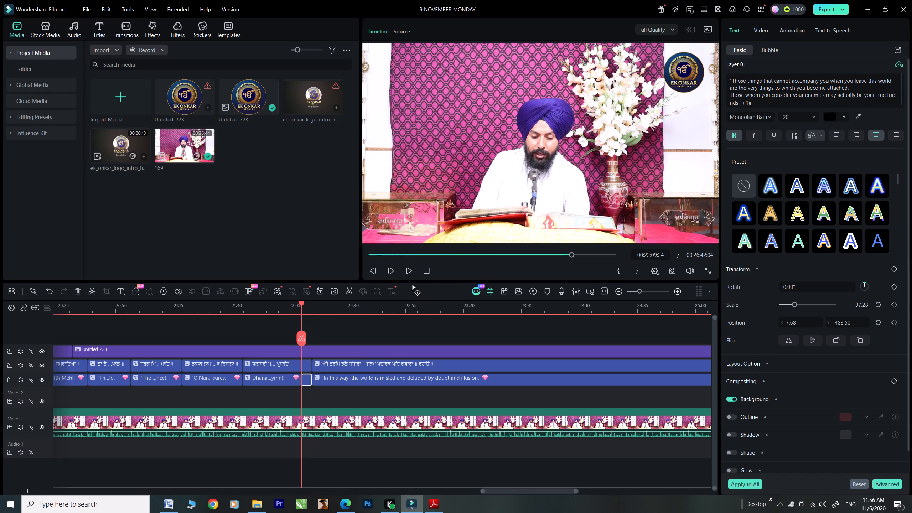
pyautogui.moveTo(313, 363); pyautogui.dragTo(422, 370)
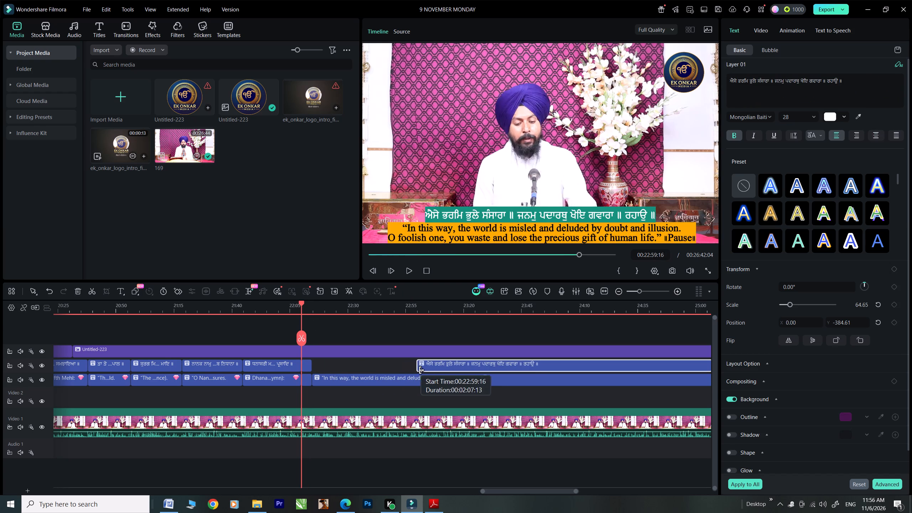
pyautogui.moveTo(422, 370); pyautogui.dragTo(425, 369)
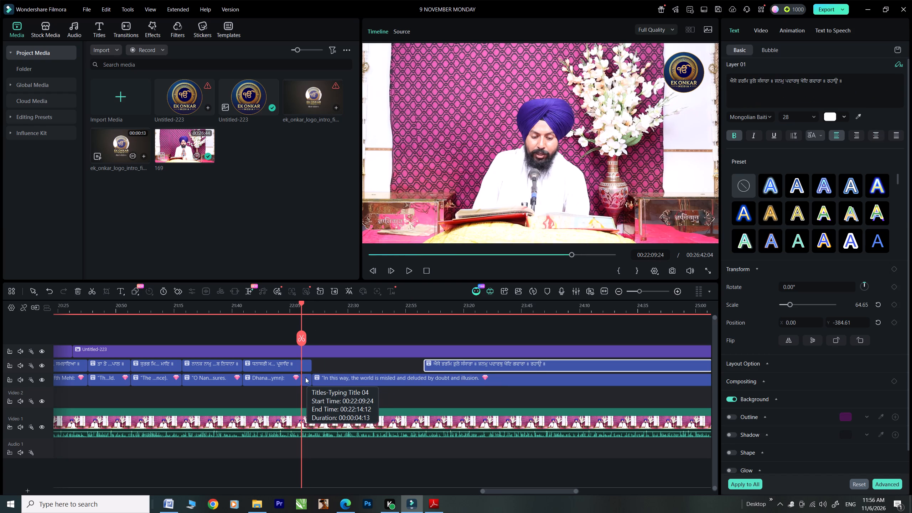
# Trim the start of the later English title clip to line up with the later Punjabi title just past 00:23:00.
pyautogui.moveTo(313, 377); pyautogui.dragTo(407, 390)
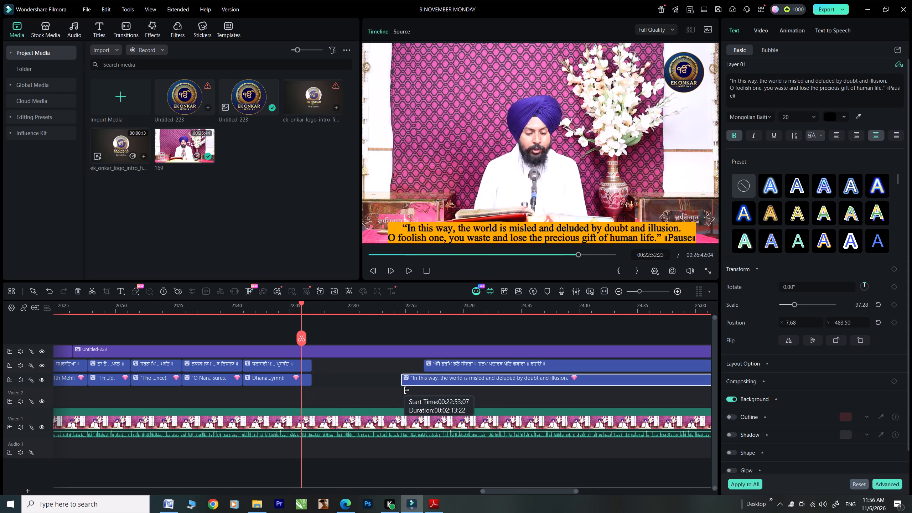
pyautogui.moveTo(407, 390); pyautogui.dragTo(425, 389)
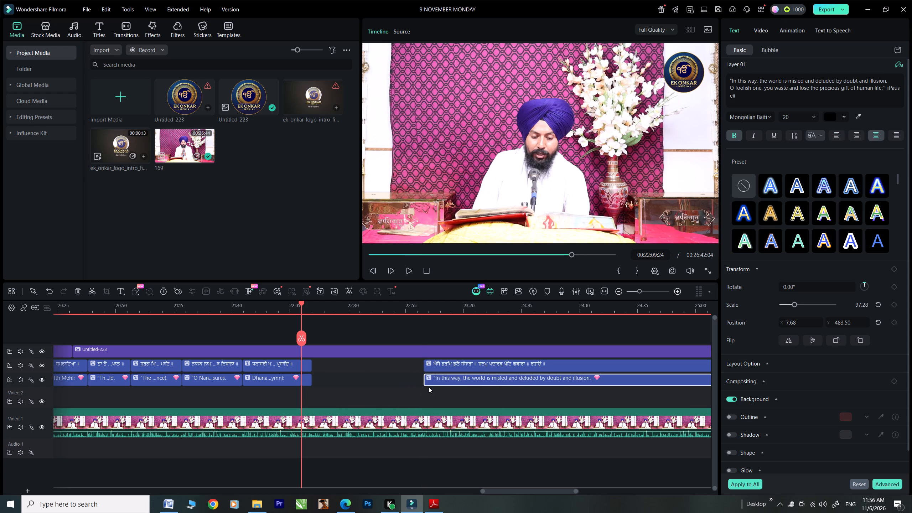
# Extend the ends of the short Punjabi and English title clips together to meet the later title pair at about 00:23:02.
pyautogui.keyDown('ctrl'); pyautogui.click(306, 365); pyautogui.keyUp('ctrl')
pyautogui.keyDown('ctrl'); pyautogui.click(311, 381); pyautogui.keyUp('ctrl')
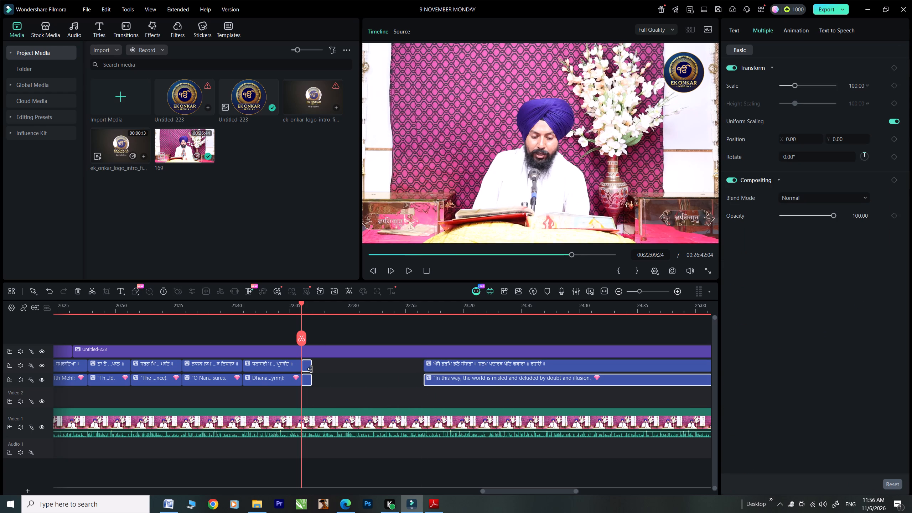
pyautogui.moveTo(310, 369); pyautogui.dragTo(453, 379)
pyautogui.moveTo(310, 367); pyautogui.dragTo(335, 367)
pyautogui.moveTo(299, 304); pyautogui.dragTo(376, 325)
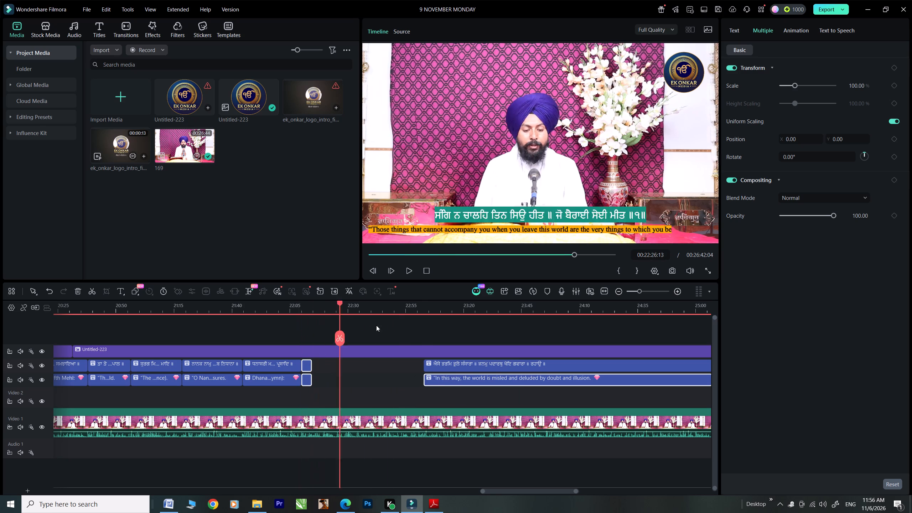
pyautogui.moveTo(376, 325); pyautogui.dragTo(426, 336)
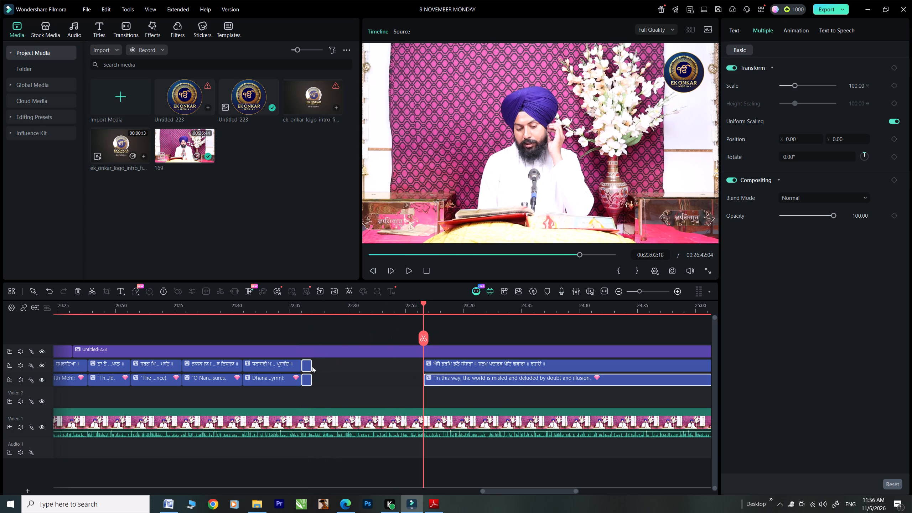
pyautogui.click(337, 369)
pyautogui.click(311, 367)
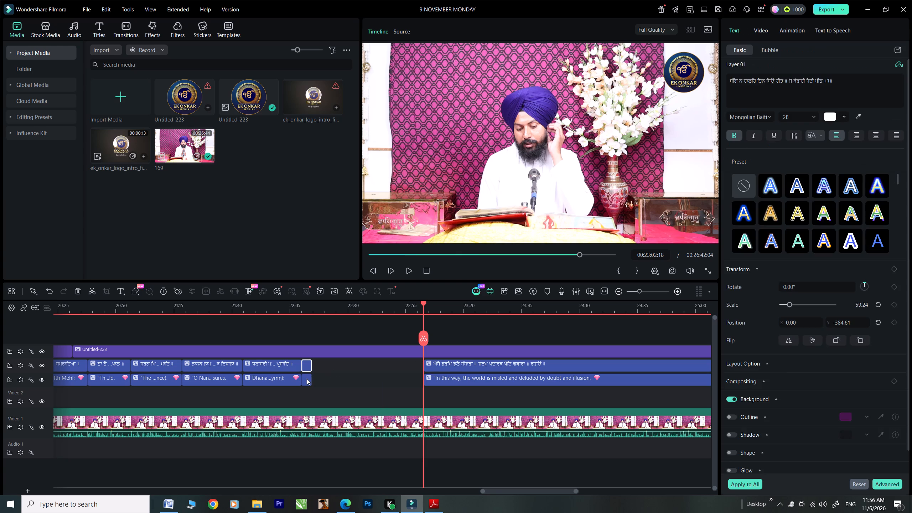
pyautogui.keyDown('ctrl'); pyautogui.click(307, 379); pyautogui.keyUp('ctrl')
pyautogui.moveTo(310, 369); pyautogui.dragTo(422, 376)
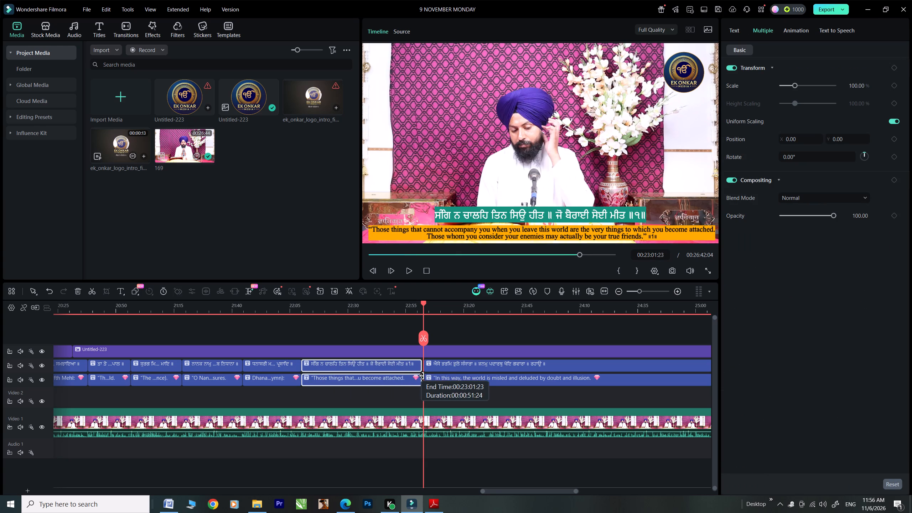
pyautogui.moveTo(422, 376); pyautogui.dragTo(424, 375)
# Play the extended titles from 00:22:09:24, split both at 00:22:25:12 and delete the parts after the split.
pyautogui.moveTo(425, 301); pyautogui.dragTo(347, 332)
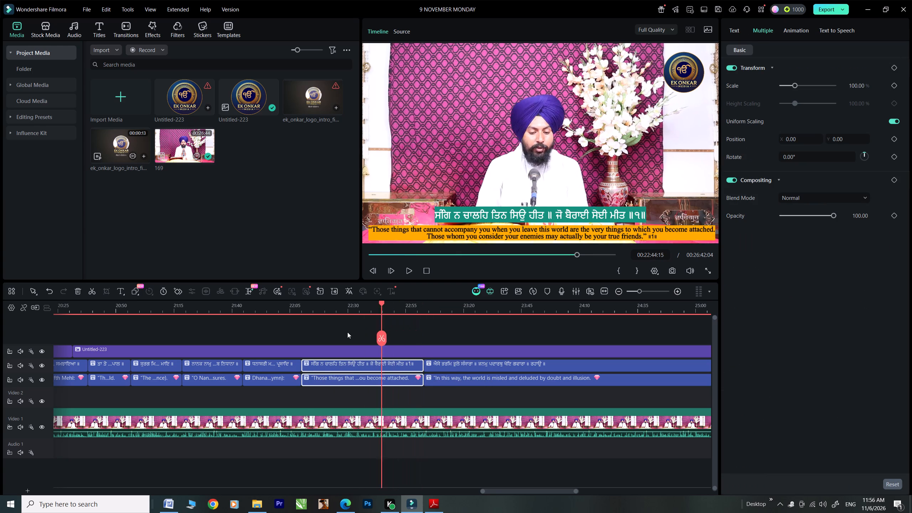
pyautogui.moveTo(347, 332); pyautogui.dragTo(303, 349)
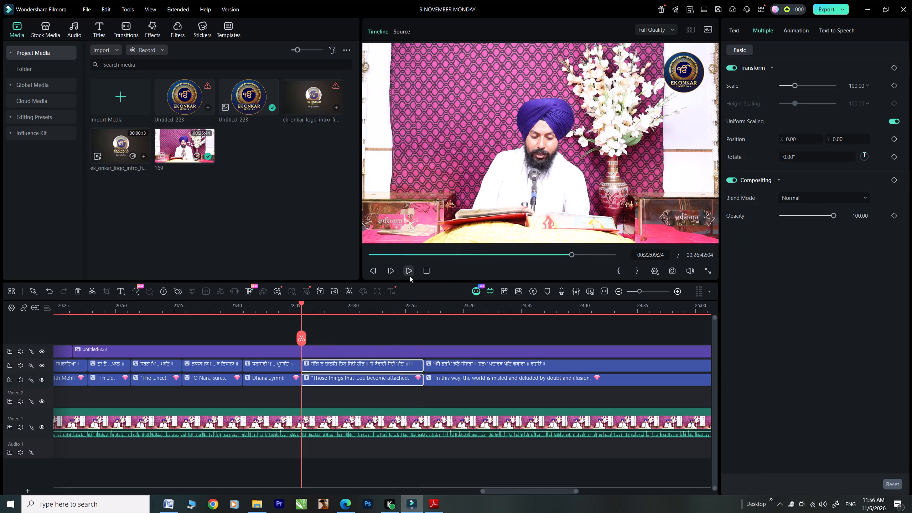
pyautogui.click(410, 274)
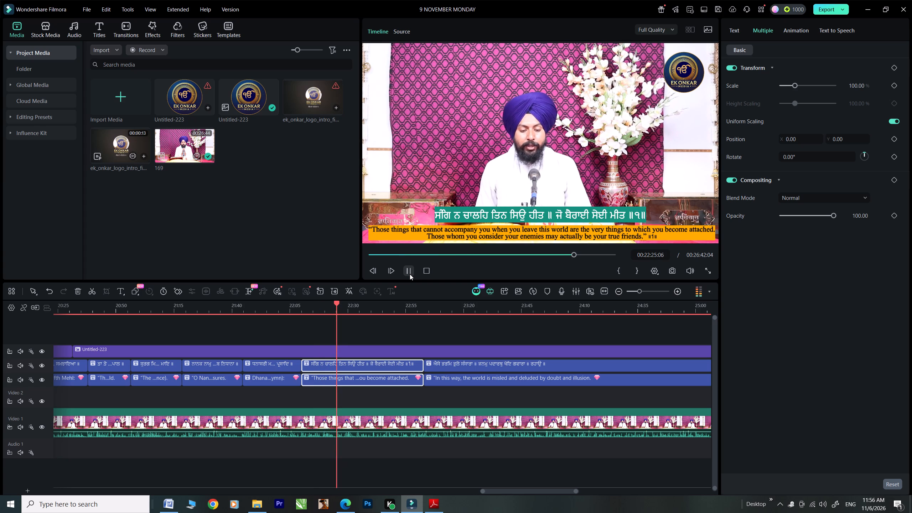
pyautogui.click(410, 274)
pyautogui.click(338, 337)
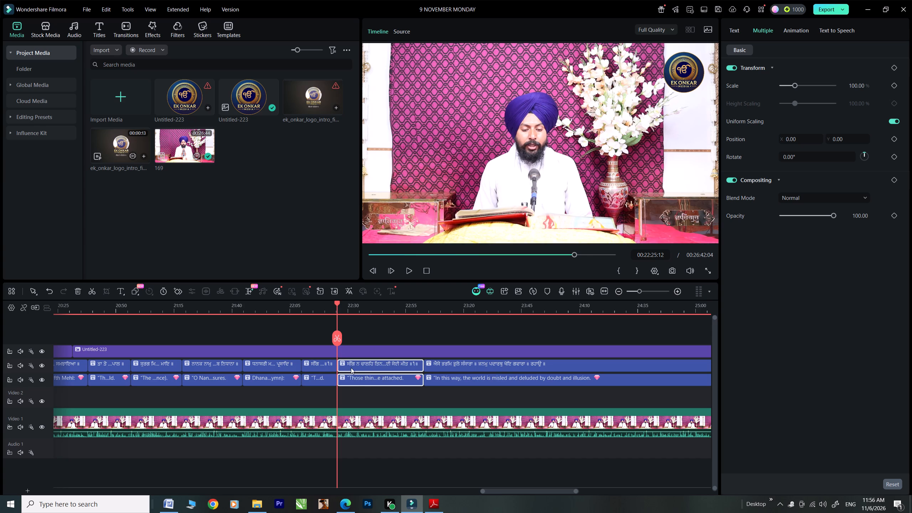
pyautogui.press('Delete')
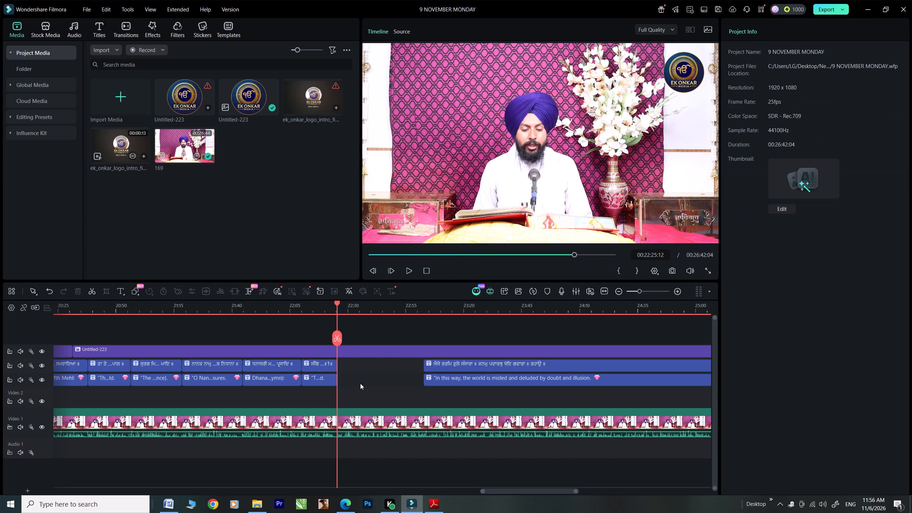
# Extend the starts of the later Punjabi and English title clips back together to 00:22:25:12, closing the gap.
pyautogui.click(435, 364)
pyautogui.keyDown('ctrl'); pyautogui.click(432, 378); pyautogui.keyUp('ctrl')
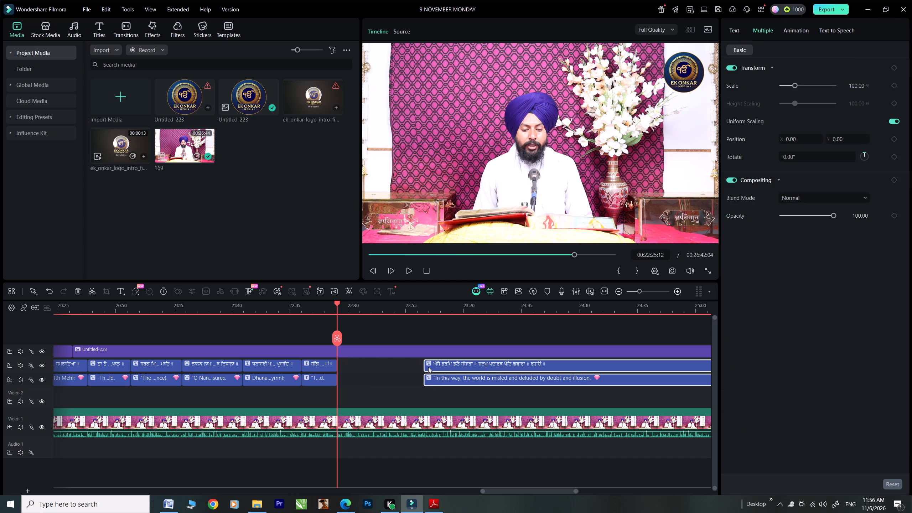
pyautogui.moveTo(424, 364); pyautogui.dragTo(318, 380)
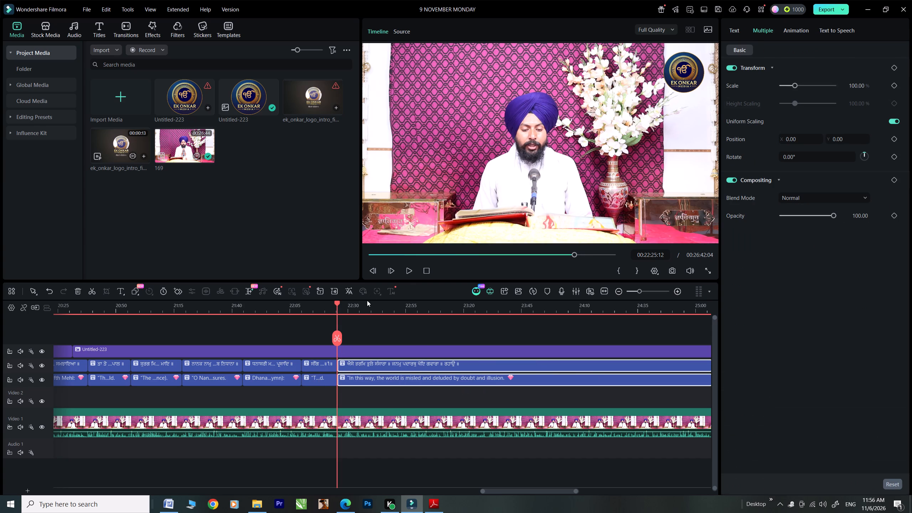
# Play on through the "ਐਸੇ ਭਰਮਿ ਭੁਲੇ ਸੰਸਾਰਾ" verse and split both its title clips at 00:22:40:12.
pyautogui.click(409, 272)
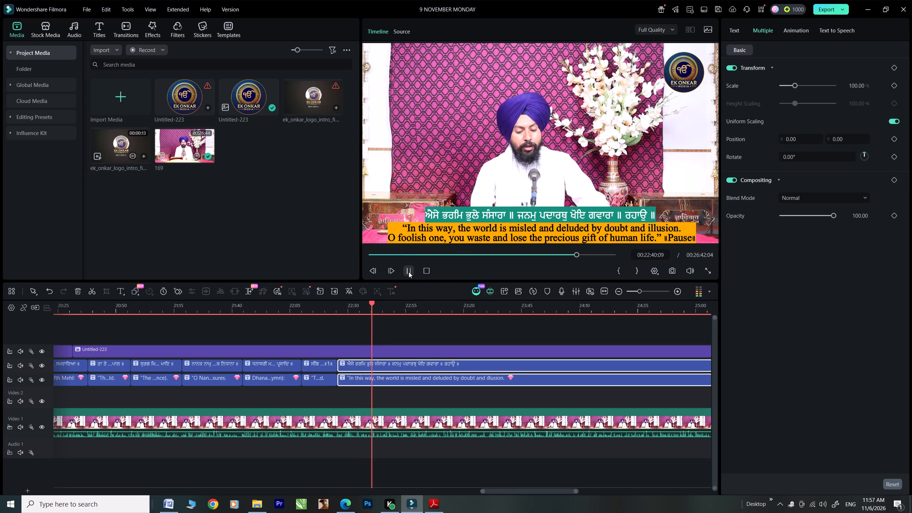
pyautogui.click(409, 272)
pyautogui.click(374, 336)
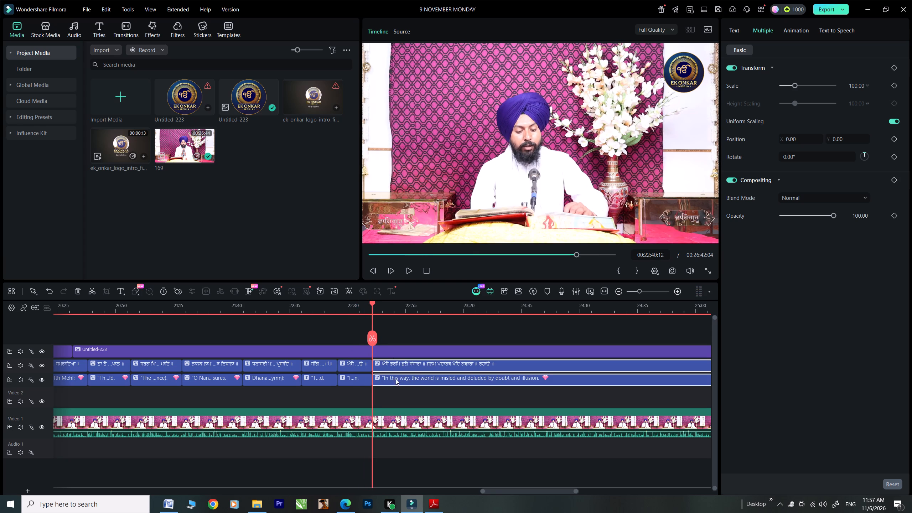
# Select the Punjabi title after the split, switch to Word, join the two lines of "ਸਾਚੁ ਧਰਮੁ ਨਹੀ ਭਾਵੈ ਡੀਠਾ" with a space and copy the verse.
pyautogui.click(393, 366)
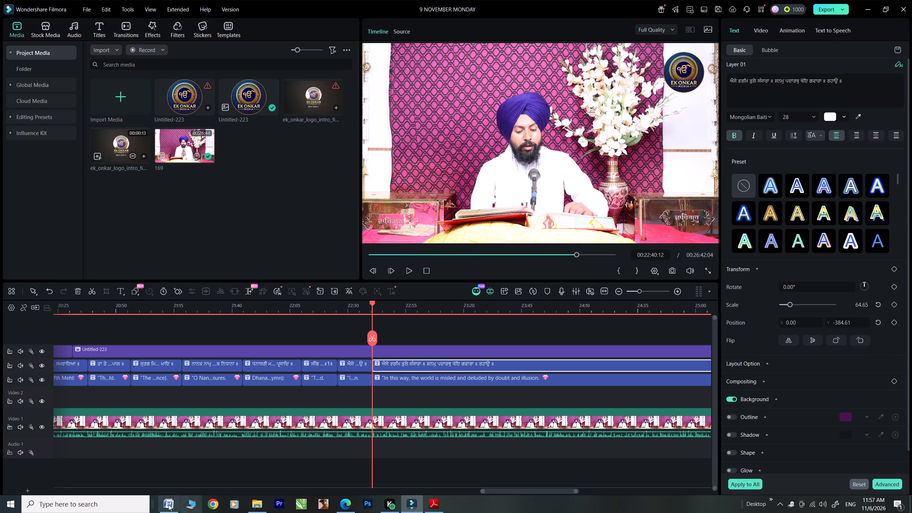
pyautogui.click(168, 505)
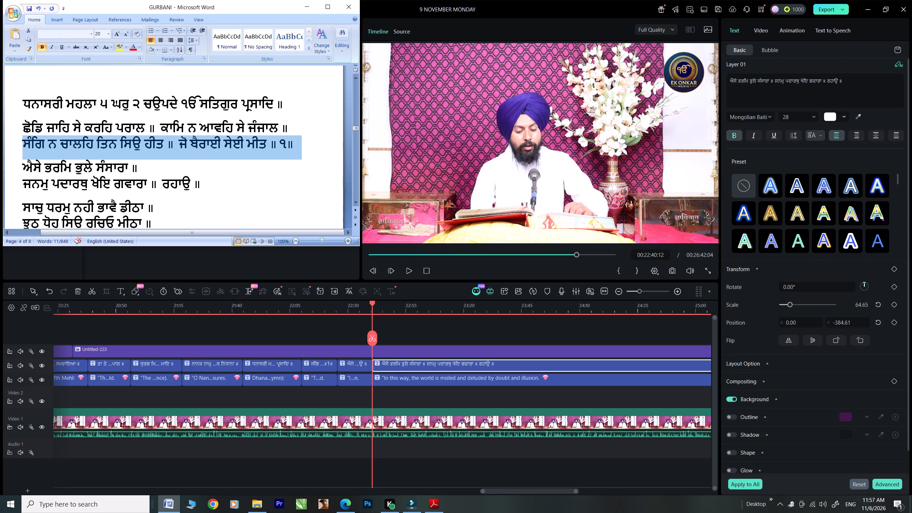
pyautogui.scroll(-1, 189, 201)
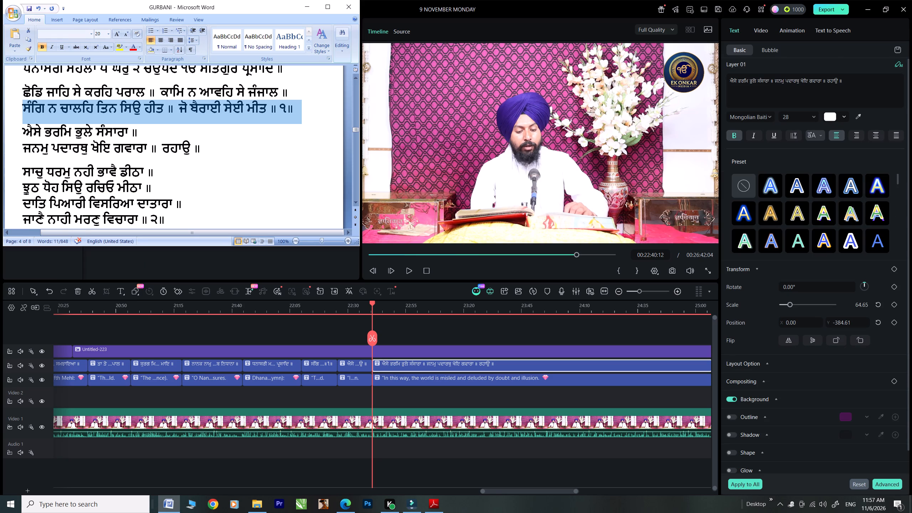
pyautogui.click(21, 186)
pyautogui.press('BackSpace')
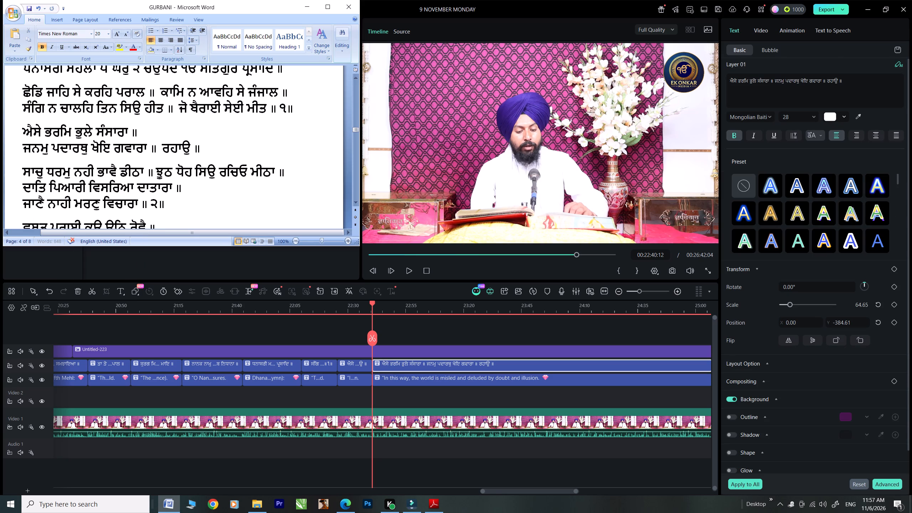
pyautogui.press('space')
pyautogui.moveTo(285, 172); pyautogui.dragTo(32, 177)
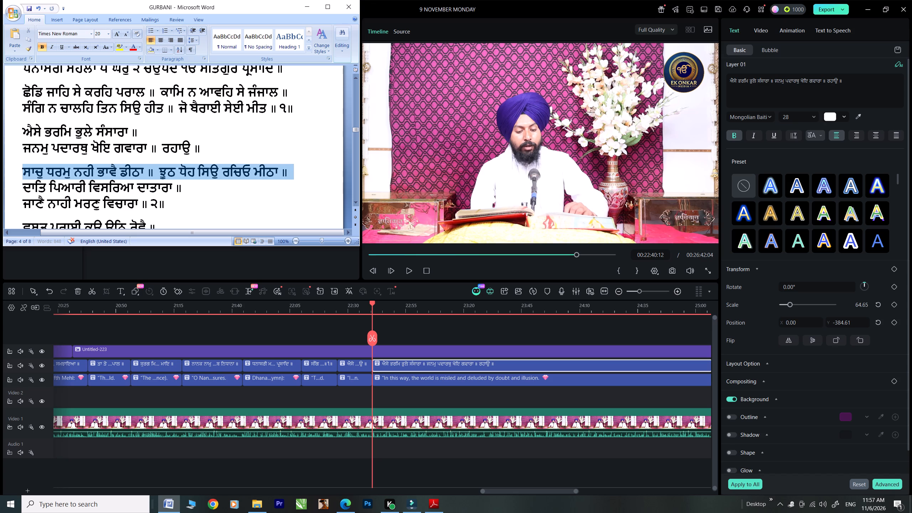
pyautogui.moveTo(32, 177); pyautogui.dragTo(7, 172)
pyautogui.hotkey('ctrl', 'c')
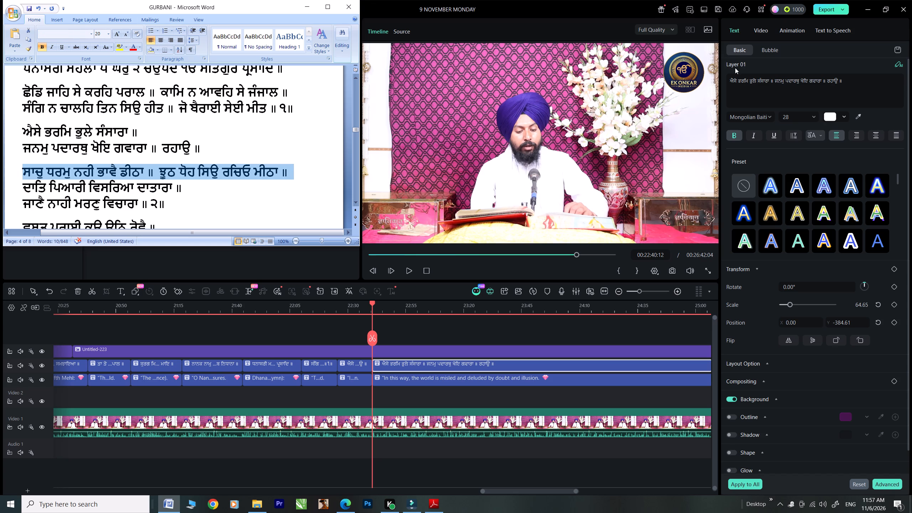
# Replace the text of the Punjabi title clip after the split with the copied verse "ਸਾਚੁ ਧਰਮੁ ਨਹੀ ਭਾਵੈ ਡੀਠਾ".
pyautogui.moveTo(847, 83); pyautogui.dragTo(744, 73)
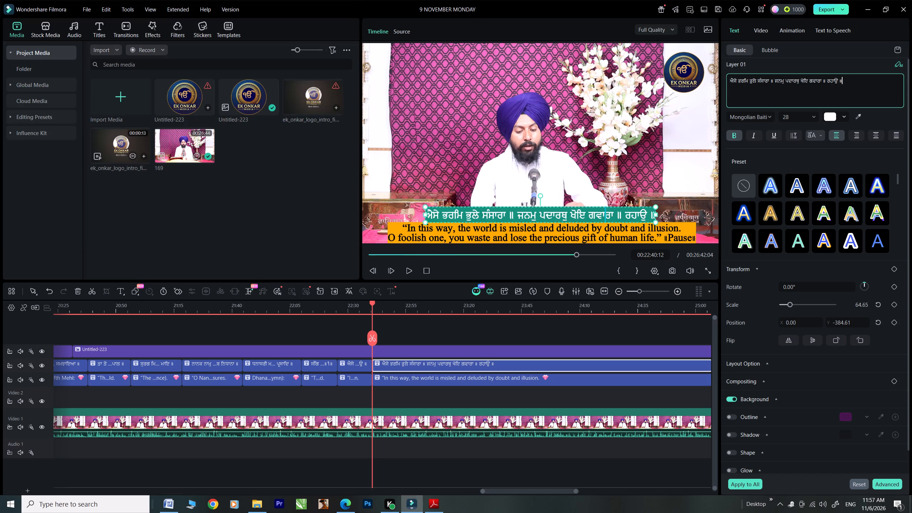
pyautogui.moveTo(744, 73); pyautogui.dragTo(741, 73)
pyautogui.hotkey('ctrl', 'v')
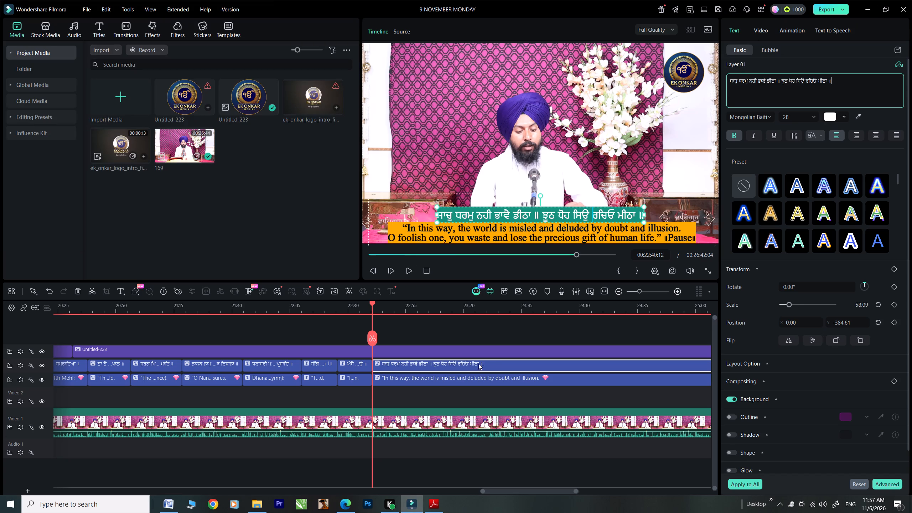
# Select the English title clip after the split, switch to ChatGPT and submit the copied verse followed by "to eng".
pyautogui.click(432, 380)
pyautogui.click(348, 508)
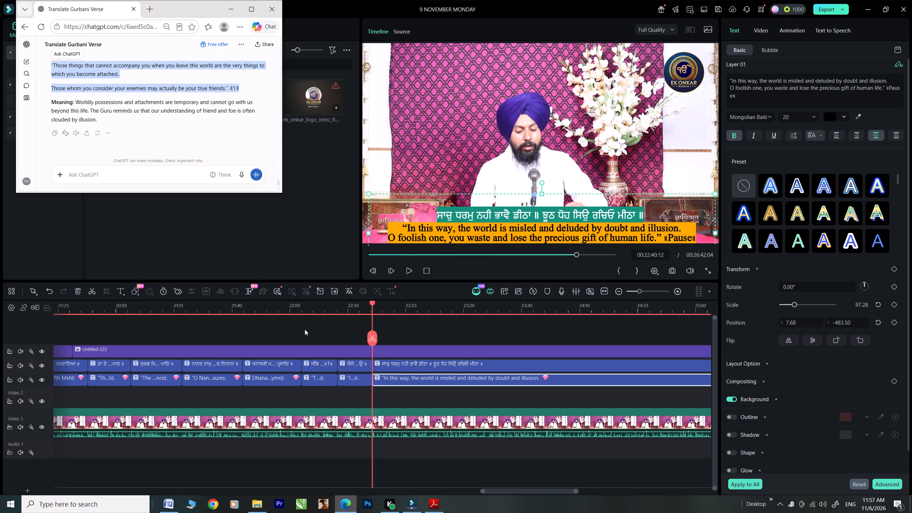
pyautogui.click(151, 173)
pyautogui.hotkey('ctrl', 'v')
pyautogui.press('space')
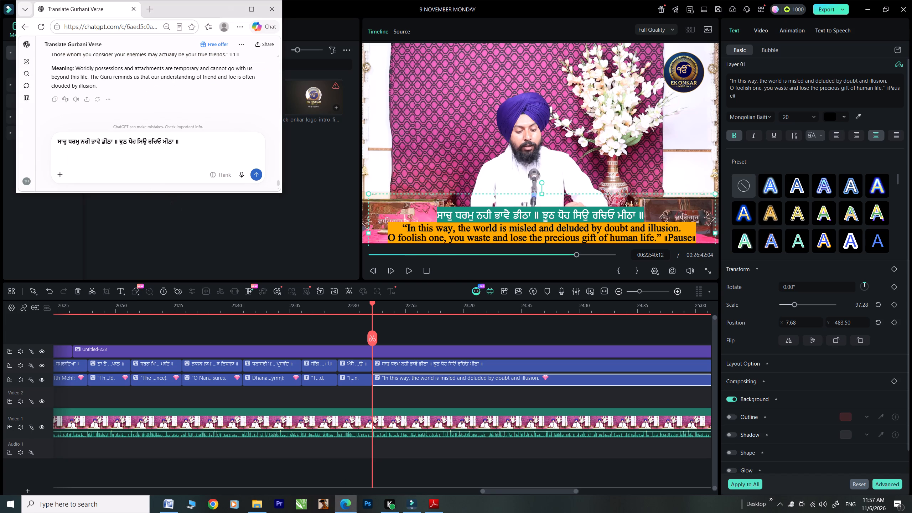
pyautogui.write('to eng')
pyautogui.press('Return')
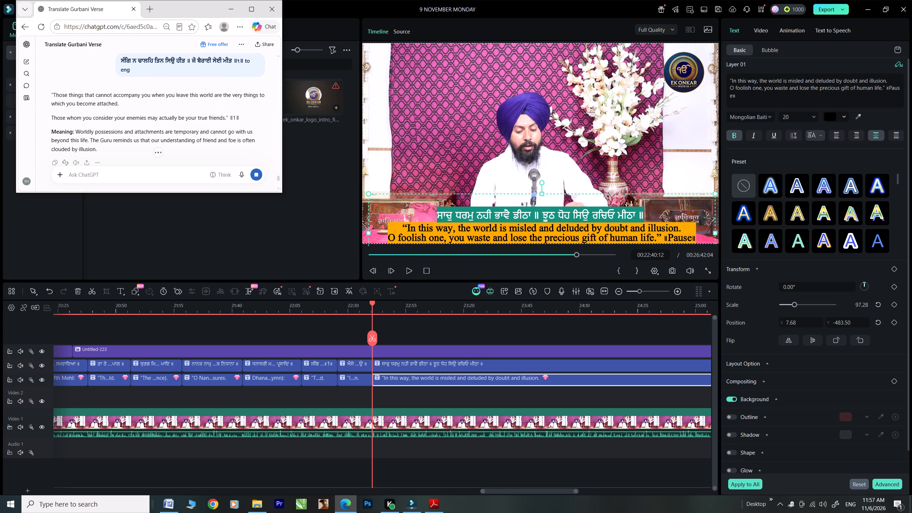
# Replace the English title's text with ChatGPT's translation, from "People do not find truth" through "pleasing and sweet", removing the blank line.
pyautogui.scroll(-1, 197, 95)
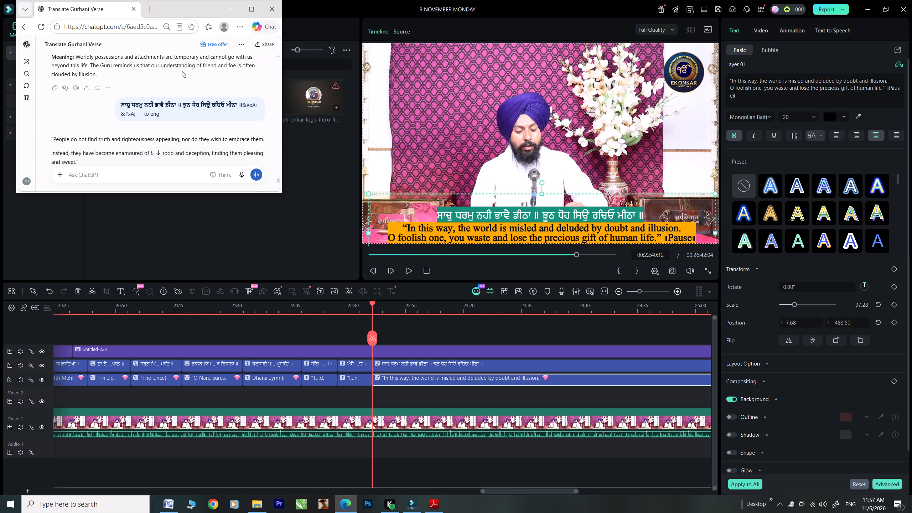
pyautogui.moveTo(47, 135); pyautogui.dragTo(80, 161)
pyautogui.click(89, 152)
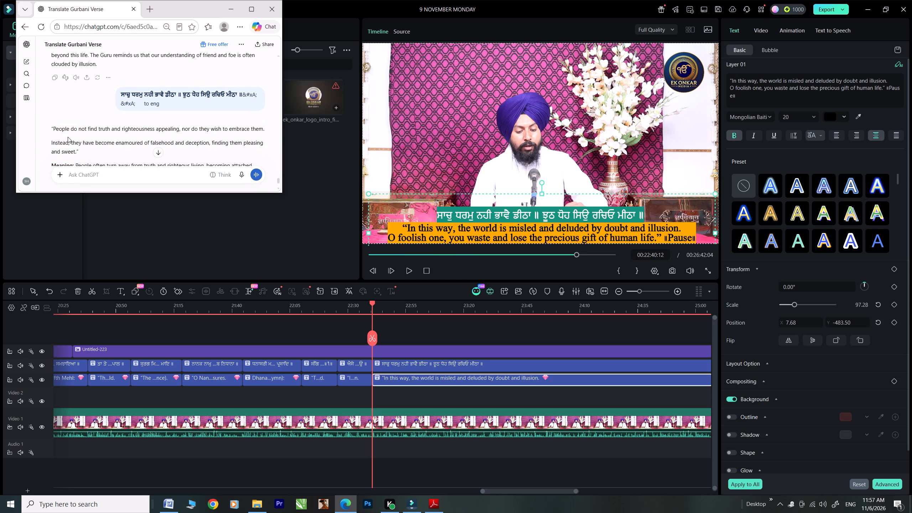
pyautogui.moveTo(47, 124); pyautogui.dragTo(89, 150)
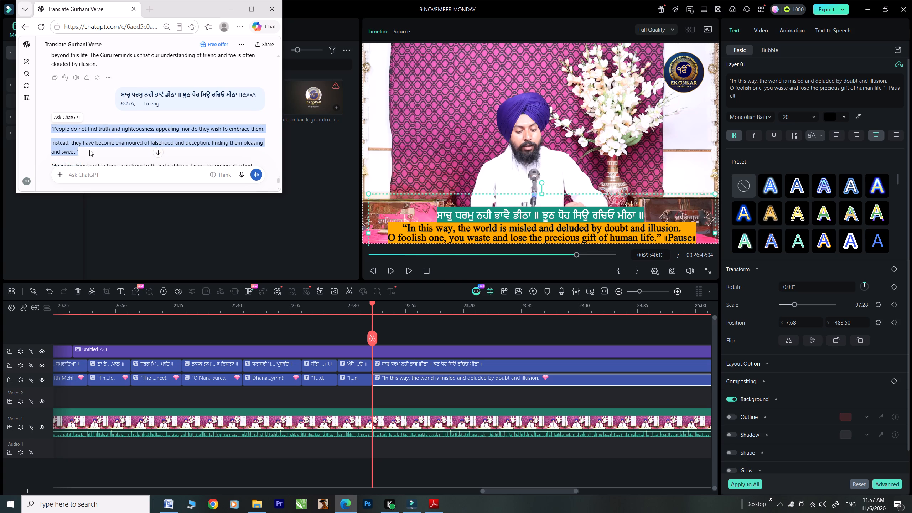
pyautogui.hotkey('ctrl', 'c')
pyautogui.moveTo(750, 102); pyautogui.dragTo(710, 63)
pyautogui.hotkey('ctrl', 'v')
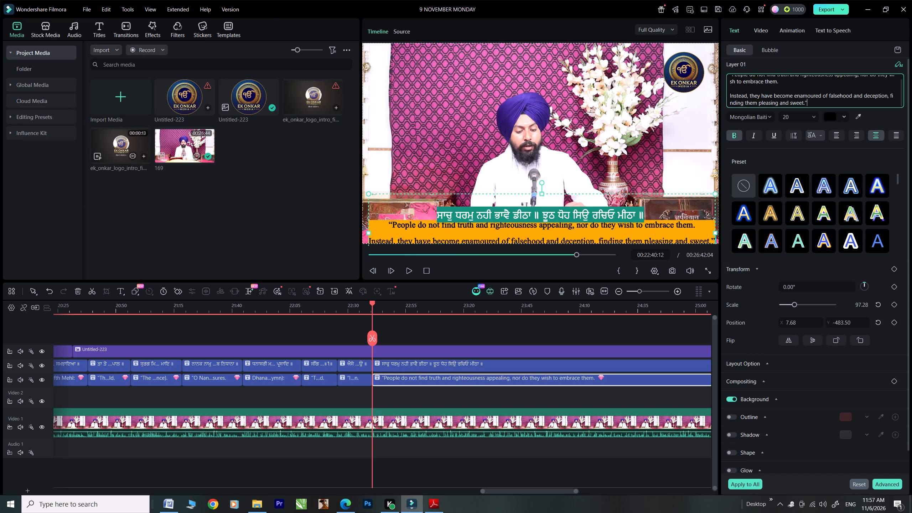
pyautogui.click(729, 94)
pyautogui.press('BackSpace')
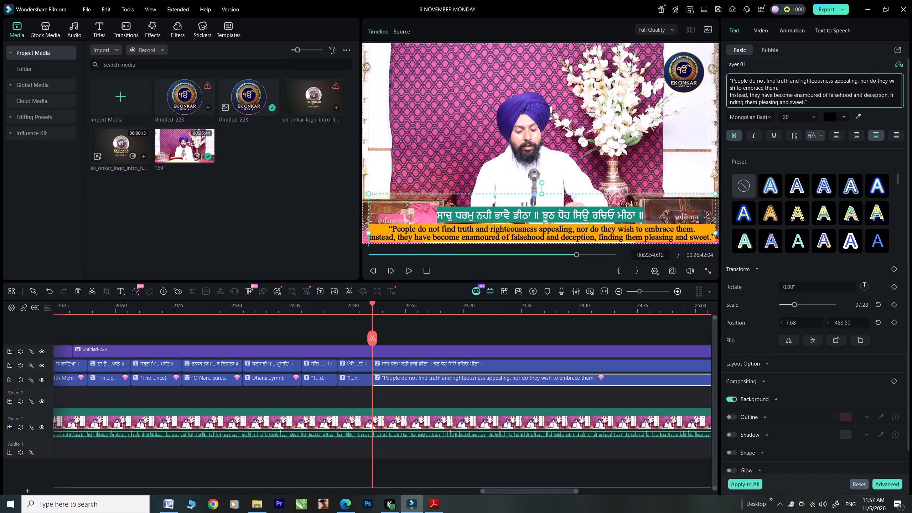
# Play the video to the end of the sung verse and split the English and Punjabi titles at 00:22:57:08.
pyautogui.click(406, 273)
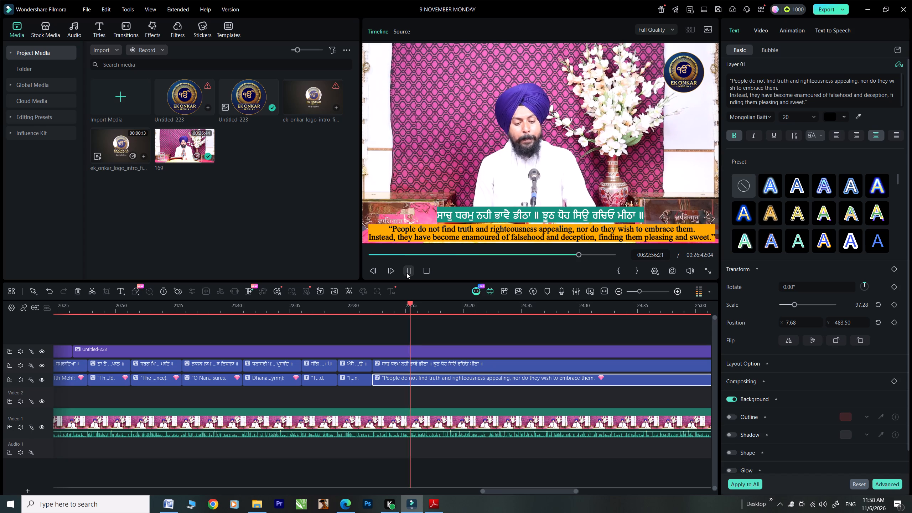
pyautogui.click(406, 273)
pyautogui.click(413, 341)
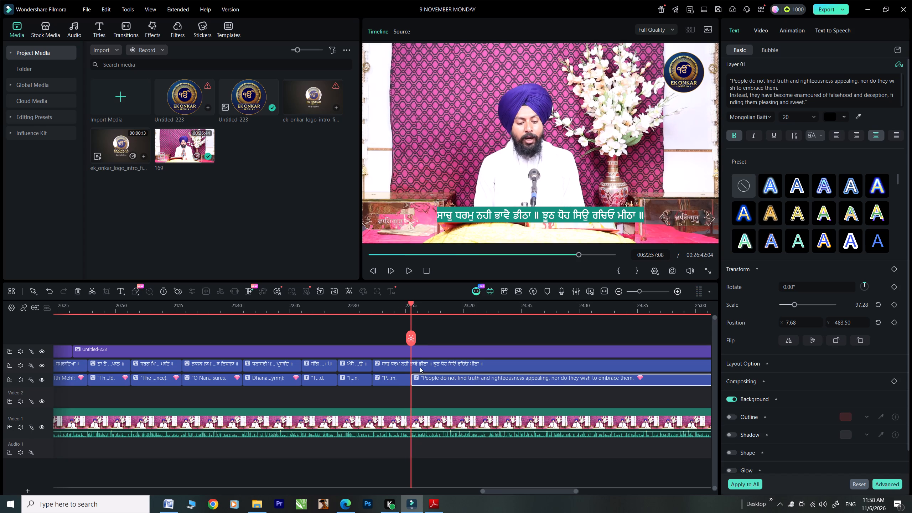
pyautogui.click(420, 367)
pyautogui.click(414, 342)
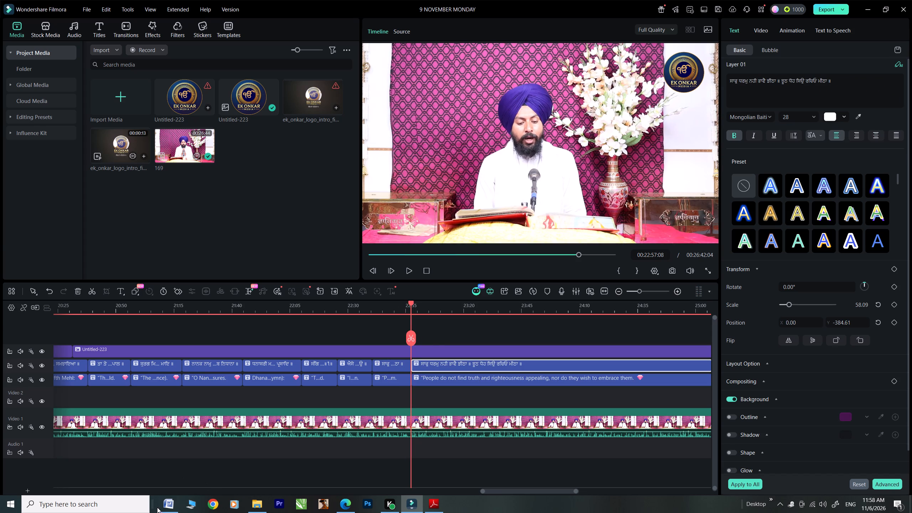
# Replace the Punjabi title after the split with Word's two lines from "ਦਾਤਿ ਪਿਆਰੀ ਵਿਸਰਿਆ ਦਾਤਾਰਾ" through "ਜਾਣੈ ਨਾਹੀ ਮਰਣੁ ਵਿਚਾਰਾ ॥੨॥", joined with a space.
pyautogui.click(162, 508)
pyautogui.scroll(-1, 160, 180)
pyautogui.moveTo(163, 167); pyautogui.dragTo(32, 159)
pyautogui.hotkey('ctrl', 'c')
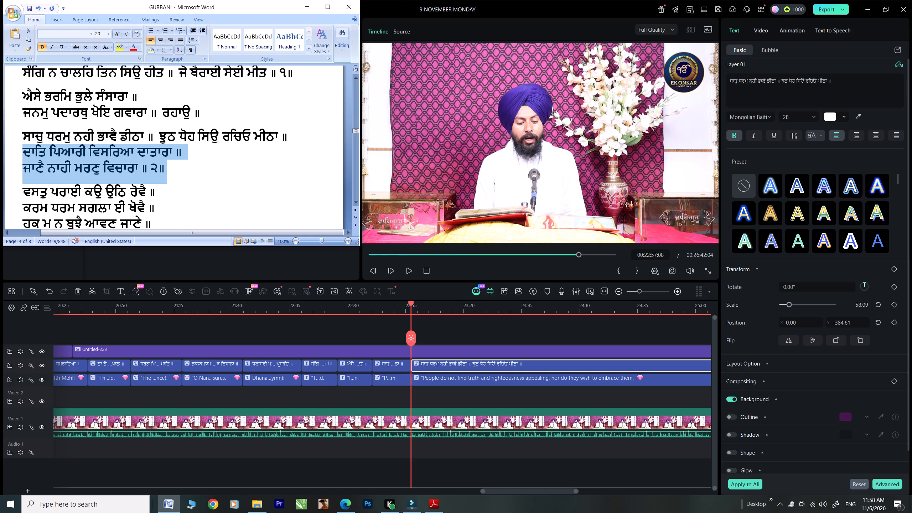
pyautogui.moveTo(839, 82); pyautogui.dragTo(666, 56)
pyautogui.hotkey('ctrl', 'v')
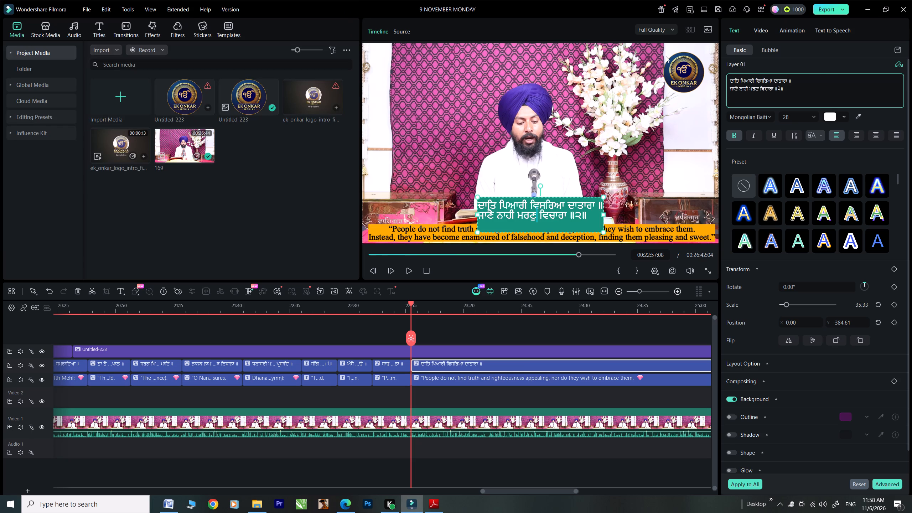
pyautogui.press('BackSpace')
pyautogui.click(728, 89)
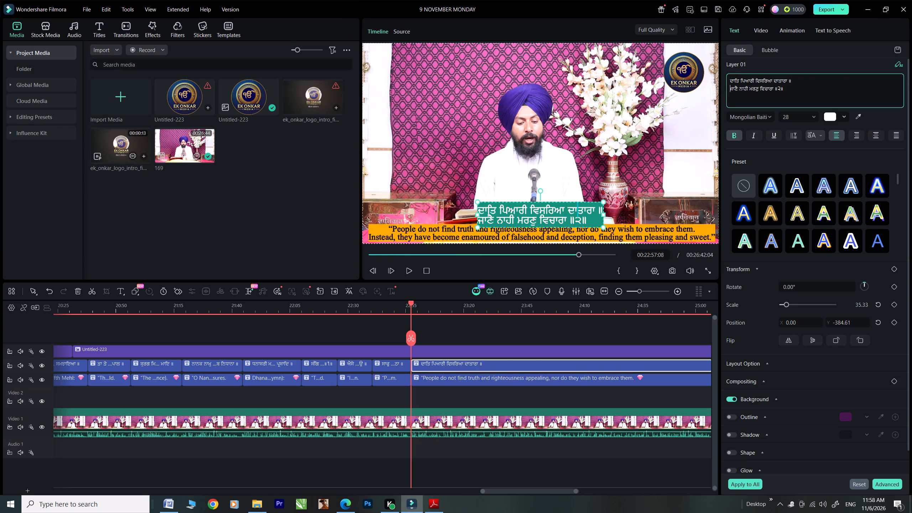
pyautogui.press('BackSpace')
pyautogui.press('space')
pyautogui.click(430, 377)
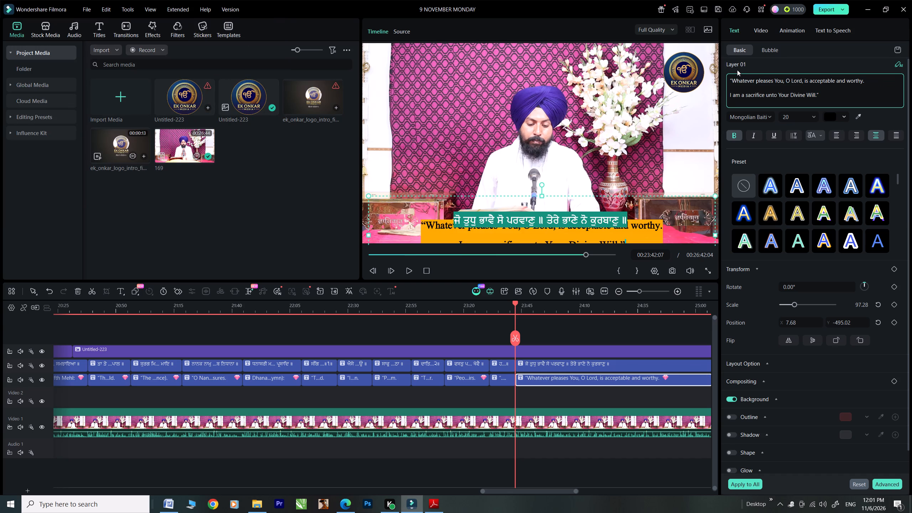
pyautogui.click(729, 93)
pyautogui.press('BackSpace')
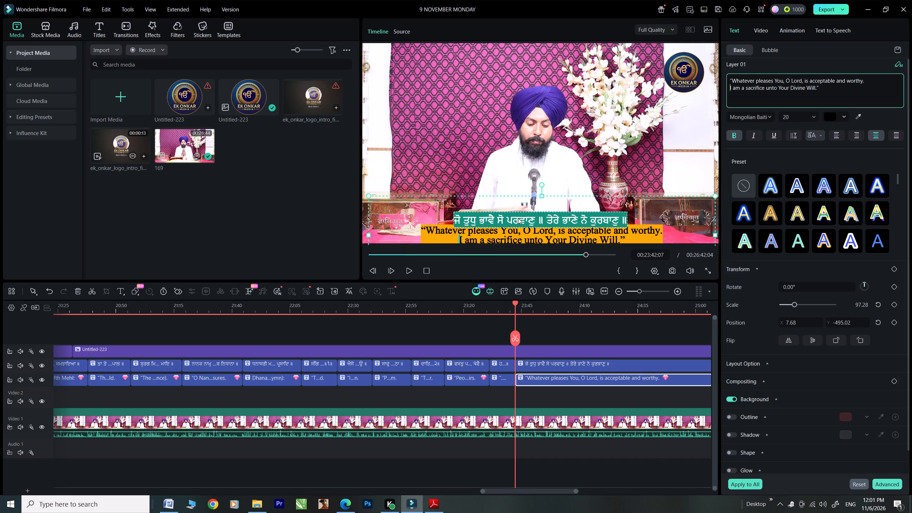
pyautogui.press('BackSpace')
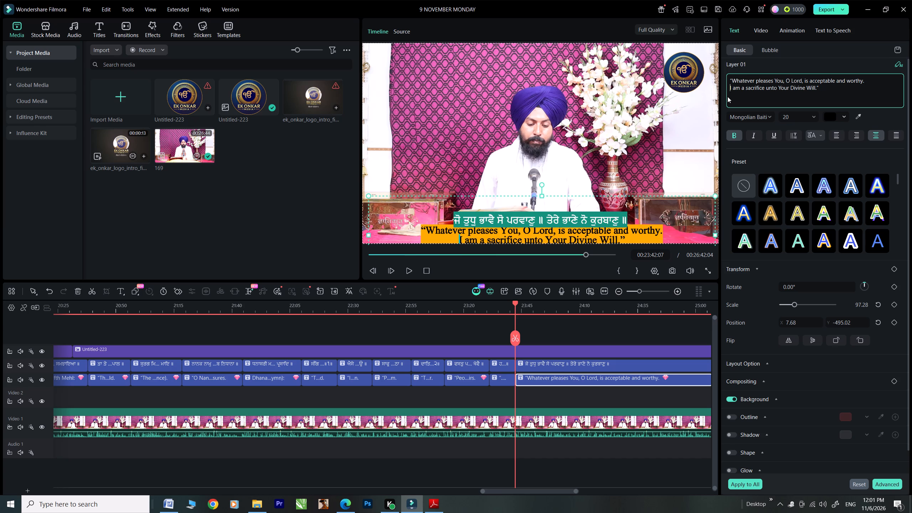
pyautogui.press('space')
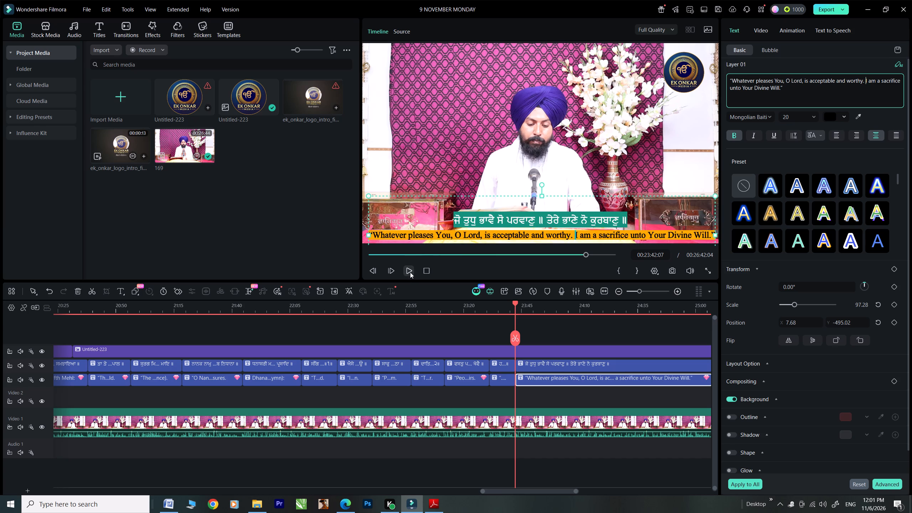
# Play on to 00:23:51:14, pause, and nudge the one-line English title down towards the frame's bottom edge.
pyautogui.click(406, 272)
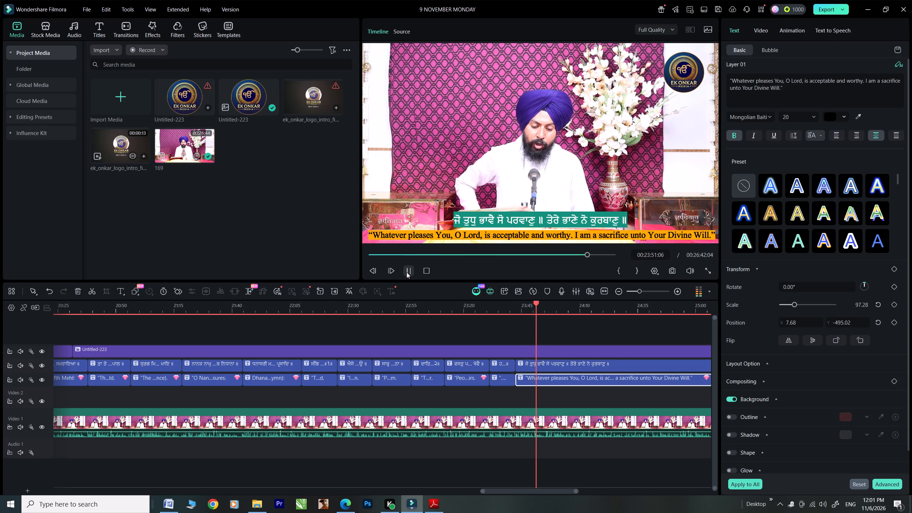
pyautogui.click(406, 272)
pyautogui.click(439, 233)
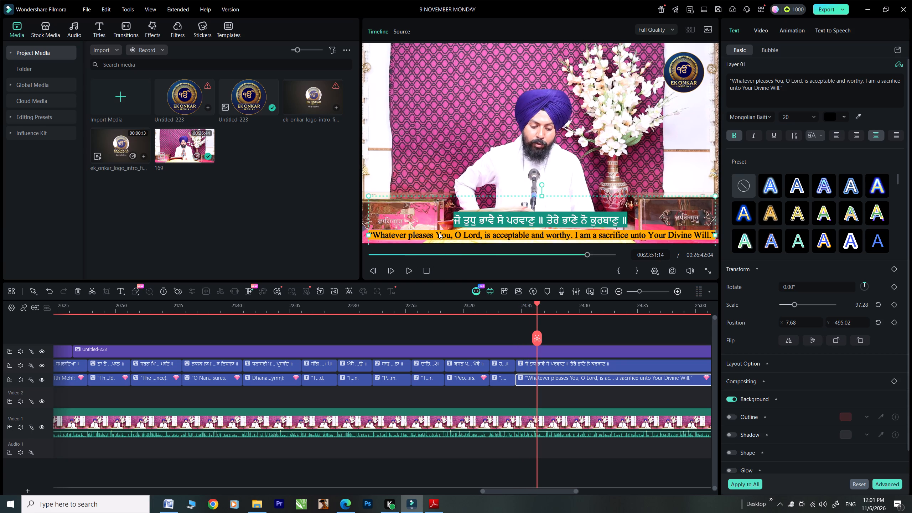
pyautogui.press('Down')
pyautogui.press('Down')
pyautogui.press('Down')
pyautogui.press('Down')
pyautogui.press('Down')
pyautogui.press('Down')
pyautogui.press('Down')
pyautogui.press('Down')
pyautogui.press('Down')
pyautogui.press('Down')
pyautogui.press('Down')
pyautogui.press('Down')
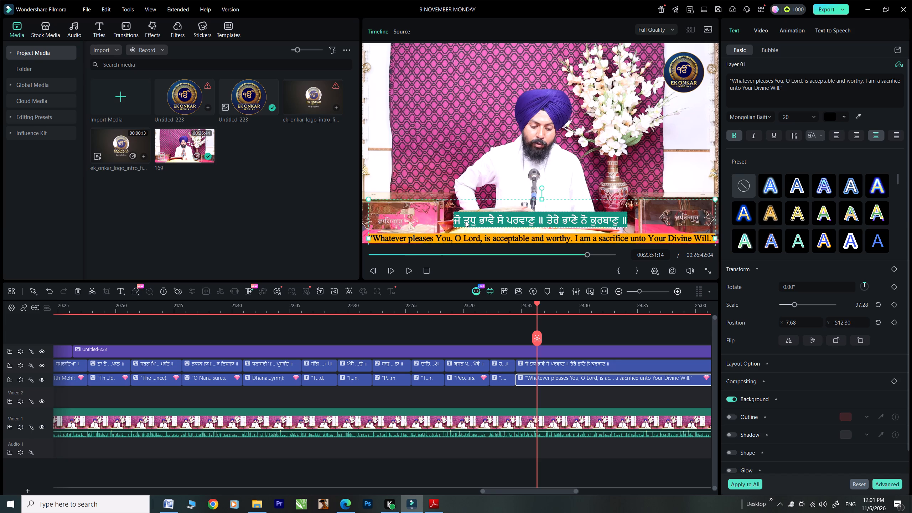
# Nudge the Punjabi title down to vertical position -444.13, just above the one-line English title.
pyautogui.click(466, 221)
pyautogui.press('Down')
pyautogui.press('Down')
pyautogui.press('Down')
pyautogui.press('Down')
pyautogui.press('Down')
pyautogui.press('Down')
pyautogui.press('Down')
pyautogui.press('Down')
pyautogui.press('Down')
pyautogui.press('Down')
pyautogui.press('Down')
pyautogui.press('Down')
pyautogui.press('Down')
pyautogui.press('Down')
pyautogui.press('Down')
pyautogui.press('Down')
pyautogui.press('Down')
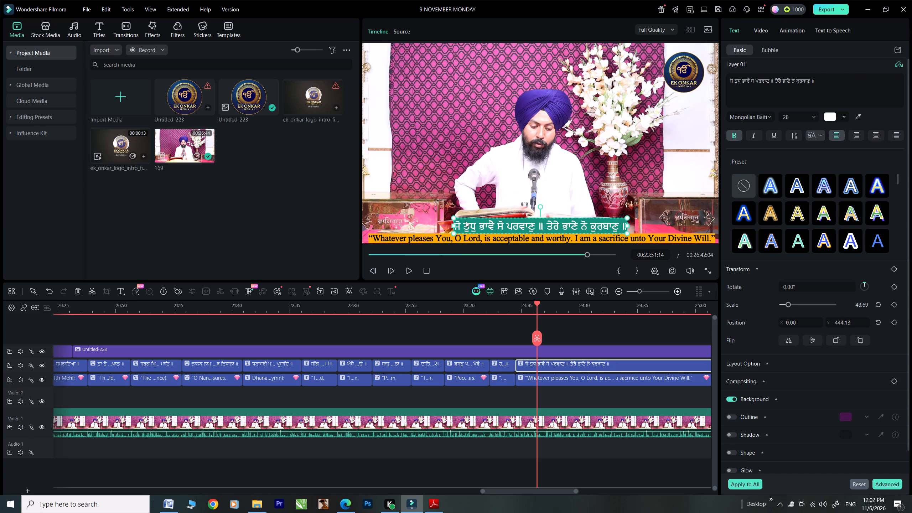
# Play on to 00:23:55:15, pause, and split both the Punjabi and English title clips there.
pyautogui.click(406, 269)
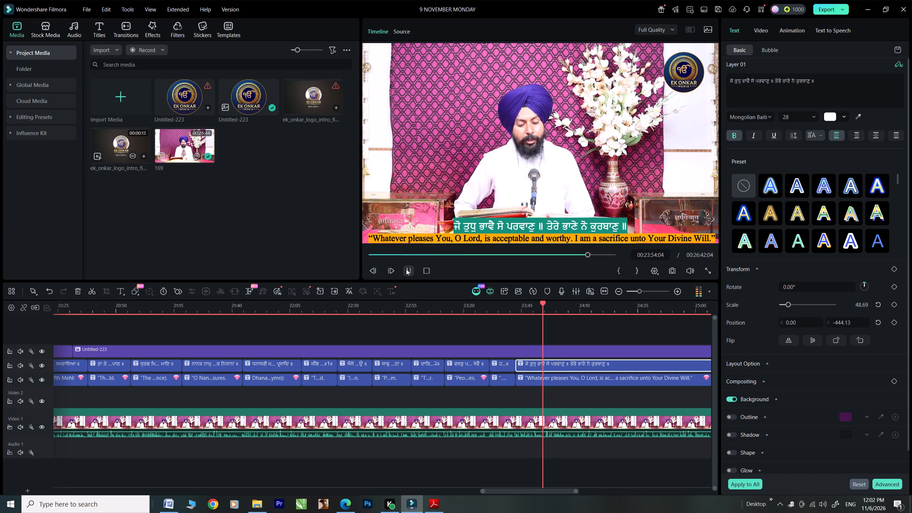
pyautogui.click(406, 269)
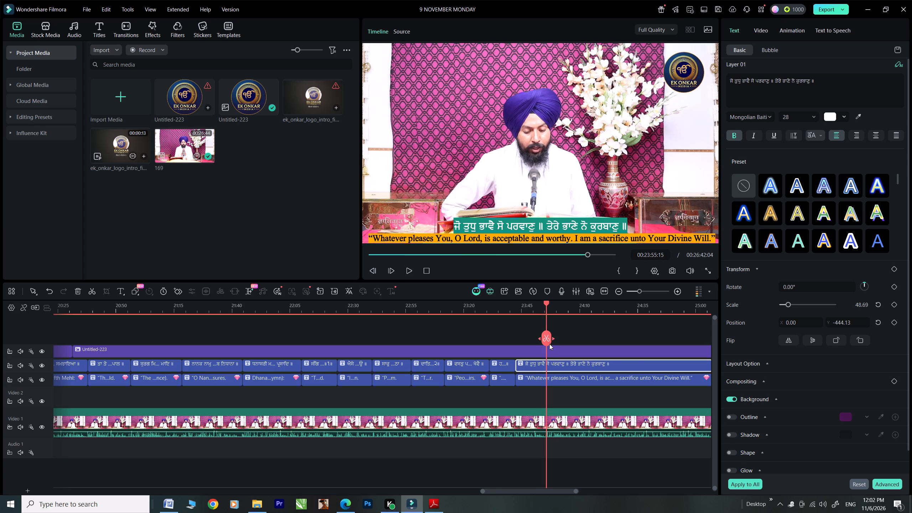
pyautogui.click(545, 340)
pyautogui.click(561, 376)
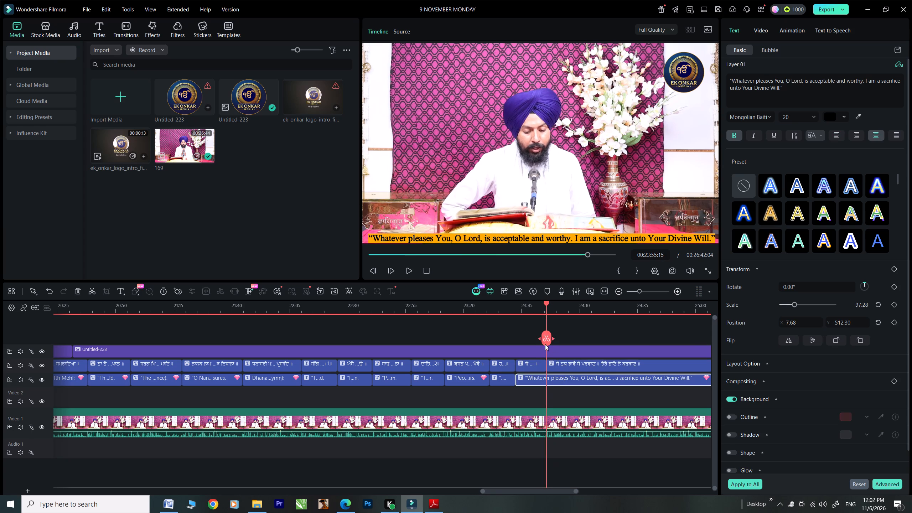
pyautogui.click(546, 341)
# Replace the Punjabi title after the new split with Word's lines "ਨਾਨਕੁ ਗਰੀਬੁ ਬੰਦਾ ਜਨੁ ਤੇਰਾ ॥" through "੪॥੧॥੨੨॥", joined with a space.
pyautogui.click(564, 365)
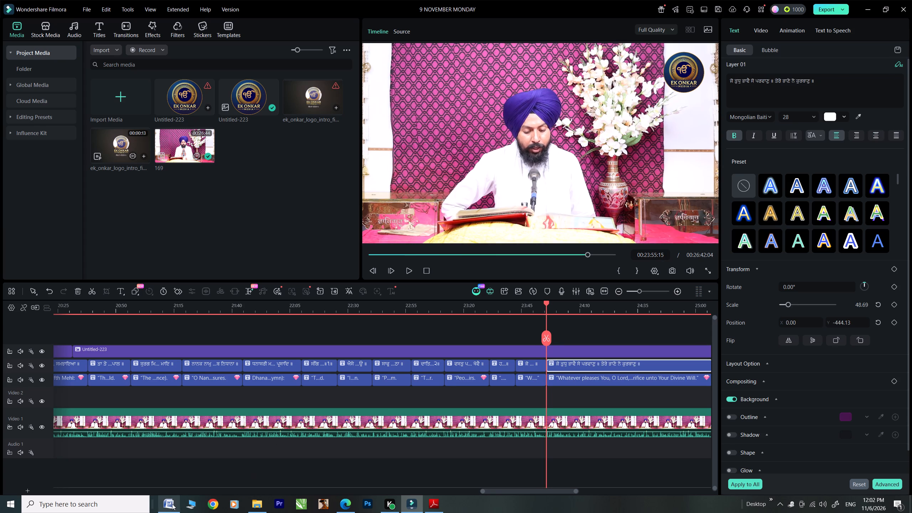
pyautogui.click(172, 504)
pyautogui.moveTo(228, 169); pyautogui.dragTo(144, 166)
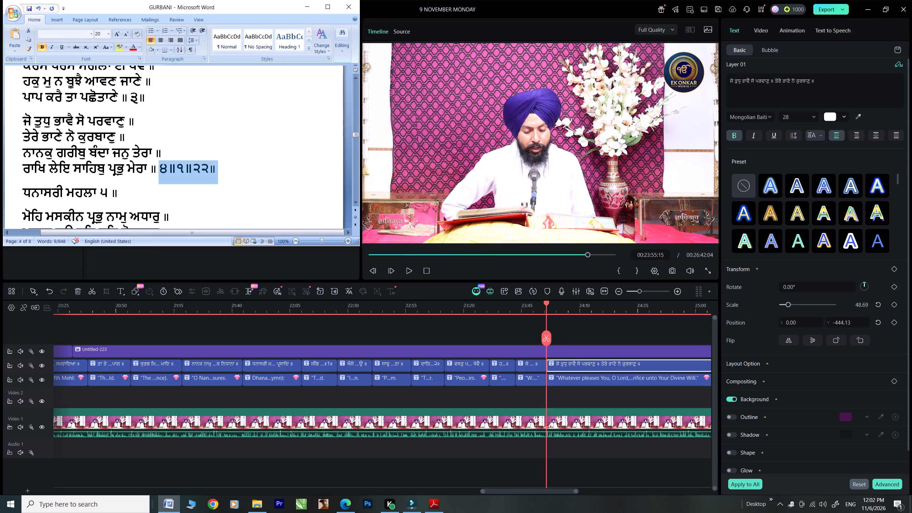
pyautogui.moveTo(144, 166); pyautogui.dragTo(30, 148)
pyautogui.hotkey('ctrl', 'c')
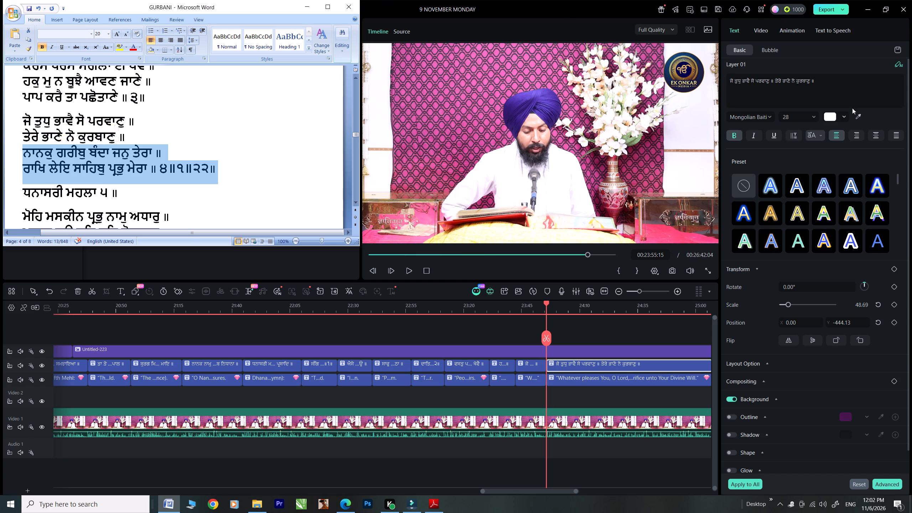
pyautogui.moveTo(831, 83); pyautogui.dragTo(724, 63)
pyautogui.hotkey('ctrl', 'v')
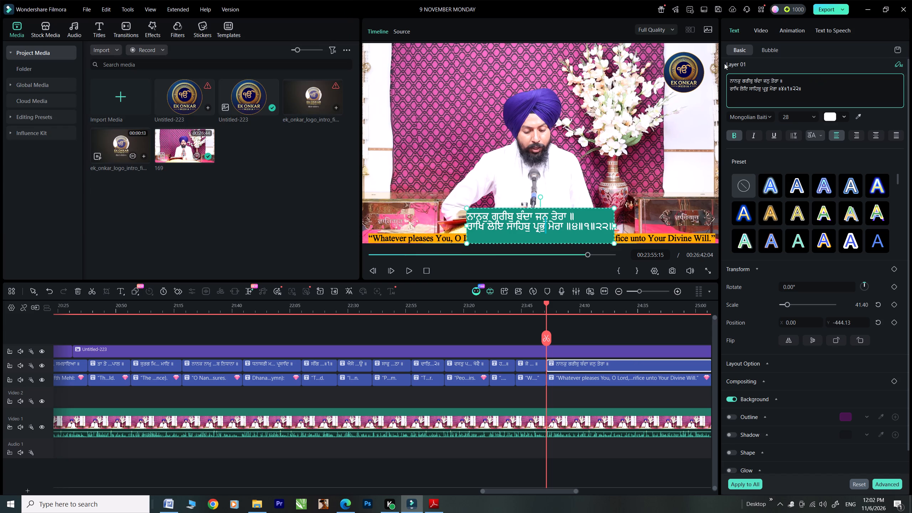
pyautogui.press('BackSpace')
pyautogui.click(729, 89)
pyautogui.press('BackSpace')
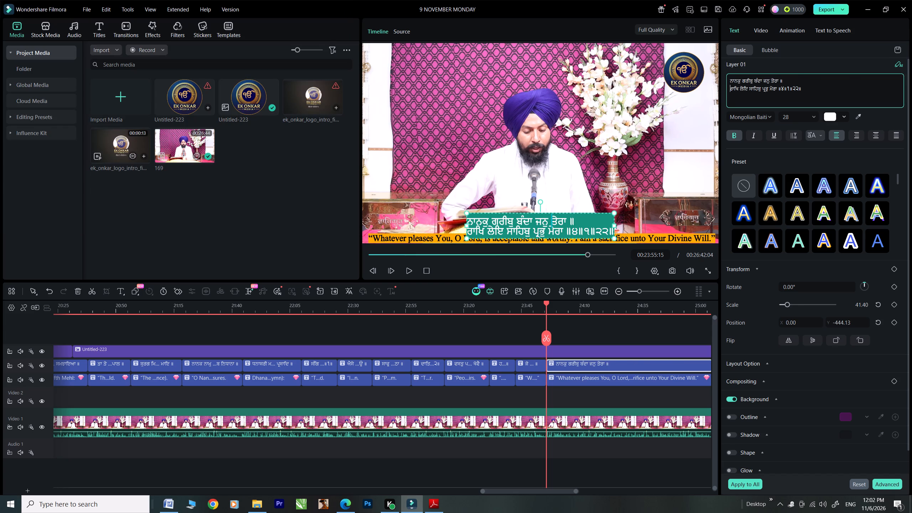
pyautogui.press('space')
# Select the English title clip after the new split, switch to ChatGPT and submit the copied verse followed by "to eng".
pyautogui.click(561, 374)
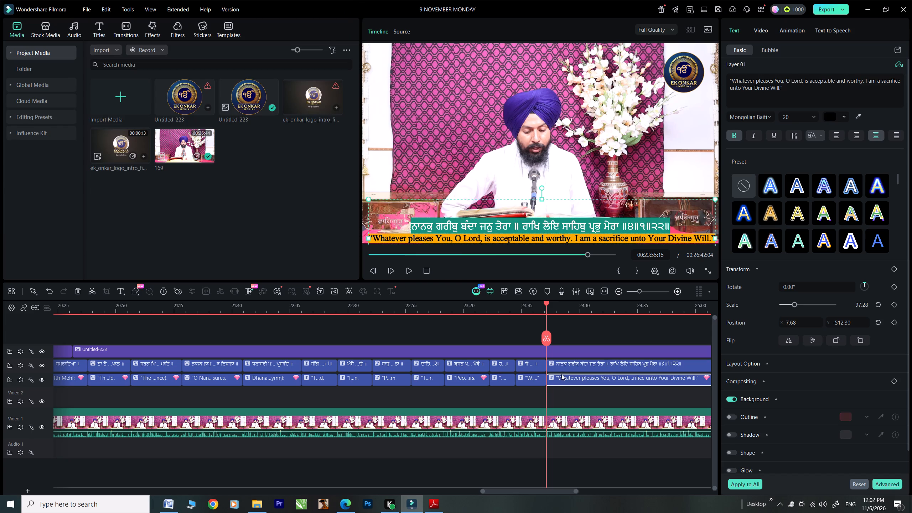
pyautogui.click(344, 504)
pyautogui.click(169, 175)
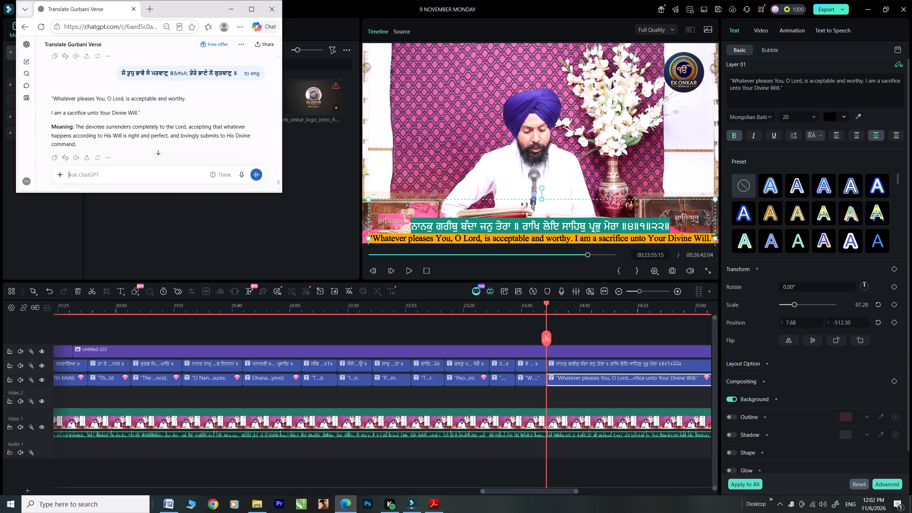
pyautogui.hotkey('ctrl', 'v')
pyautogui.press('space')
pyautogui.write('to eng')
pyautogui.press('Return')
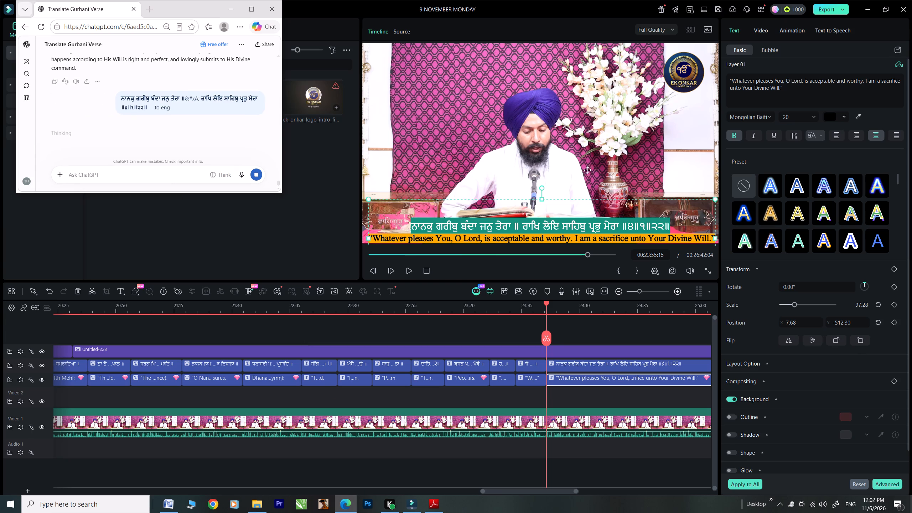
# Replace the English title's text with ChatGPT's translation, from "Nanak is Your humble" through "॥4॥1॥22॥", removing the blank line between the two sentences.
pyautogui.scroll(-1, 78, 96)
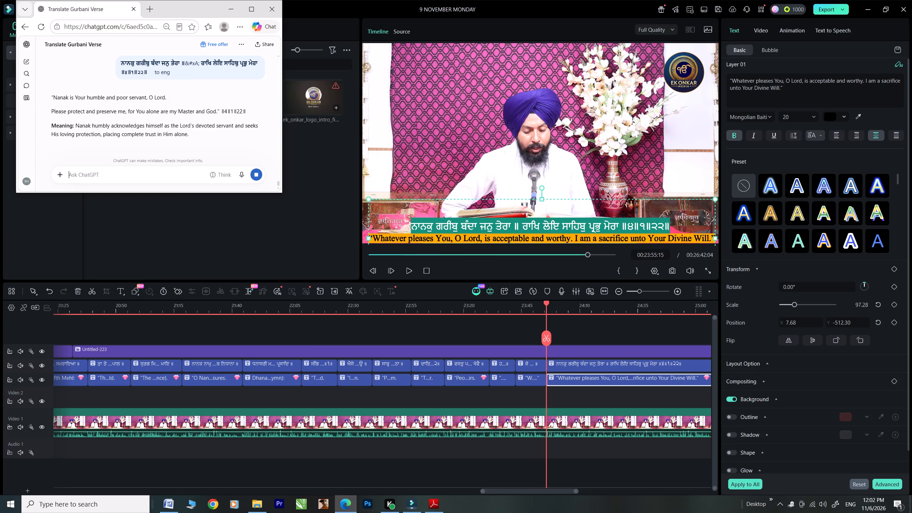
pyautogui.moveTo(50, 95); pyautogui.dragTo(163, 104)
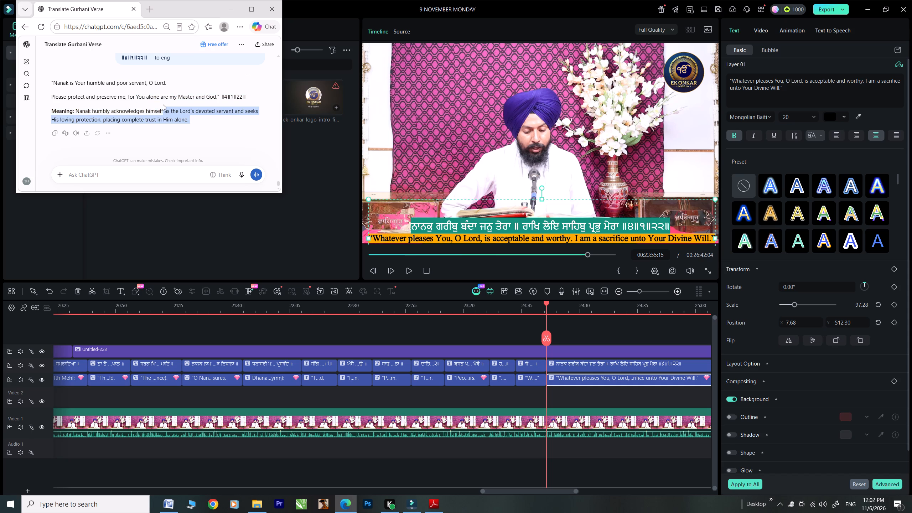
pyautogui.moveTo(163, 104); pyautogui.dragTo(162, 104)
pyautogui.click(87, 69)
pyautogui.moveTo(44, 81); pyautogui.dragTo(191, 95)
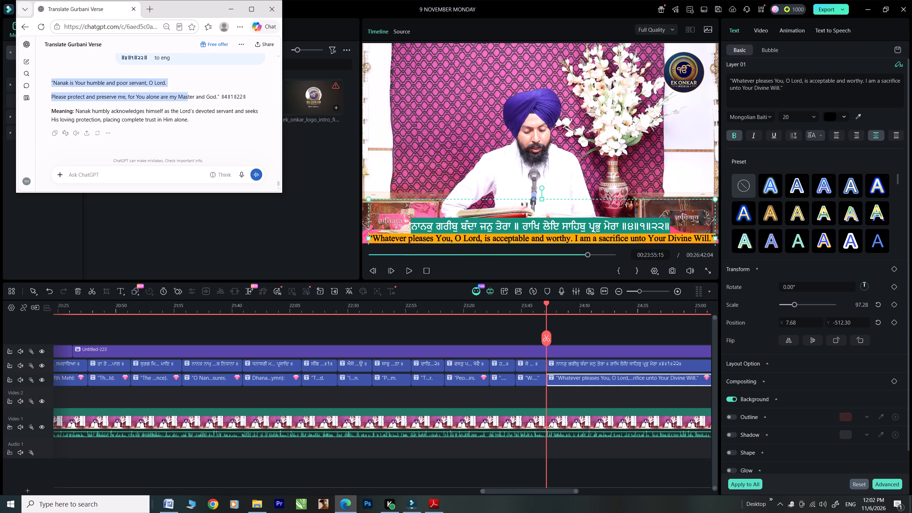
pyautogui.moveTo(191, 95); pyautogui.dragTo(261, 98)
pyautogui.hotkey('ctrl', 'c')
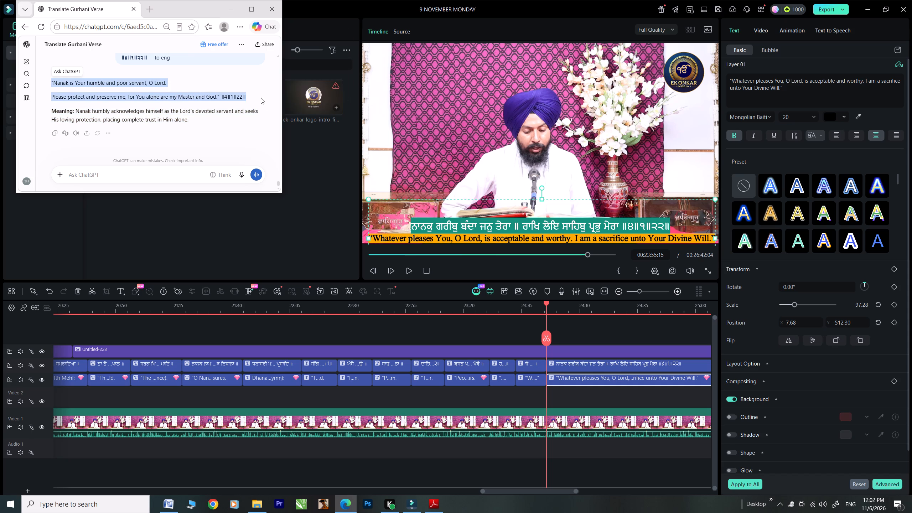
pyautogui.moveTo(807, 89); pyautogui.dragTo(709, 64)
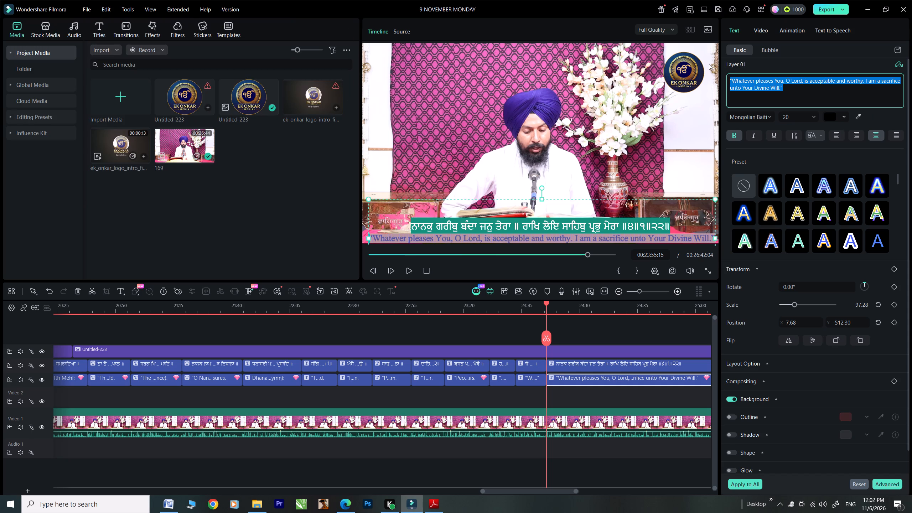
pyautogui.hotkey('ctrl', 'v')
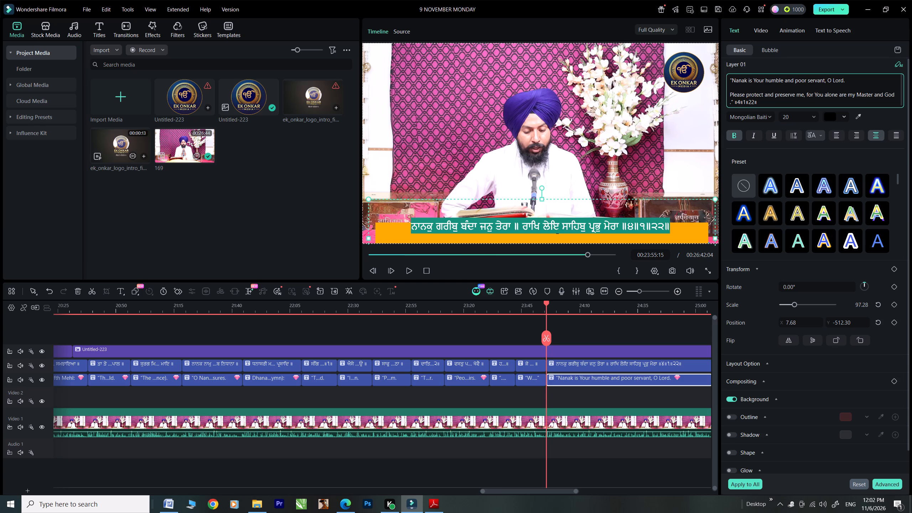
pyautogui.click(730, 93)
pyautogui.press('BackSpace')
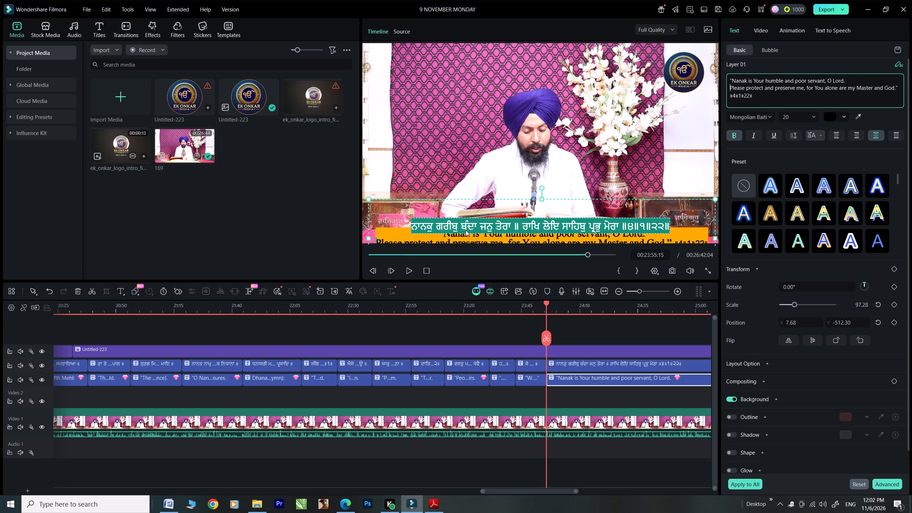
# Nudge the Punjabi title up to clear space for the two-line English title.
pyautogui.click(476, 225)
pyautogui.press('Up')
pyautogui.press('Up')
pyautogui.press('Up')
pyautogui.press('Up')
pyautogui.press('Up')
pyautogui.press('Up')
pyautogui.press('Up')
pyautogui.press('Up')
pyautogui.press('Up')
pyautogui.press('Up')
pyautogui.press('Up')
pyautogui.press('Up')
pyautogui.press('Up')
pyautogui.press('Up')
pyautogui.press('Up')
pyautogui.press('Up')
pyautogui.press('Up')
pyautogui.press('Up')
pyautogui.press('Up')
pyautogui.press('Up')
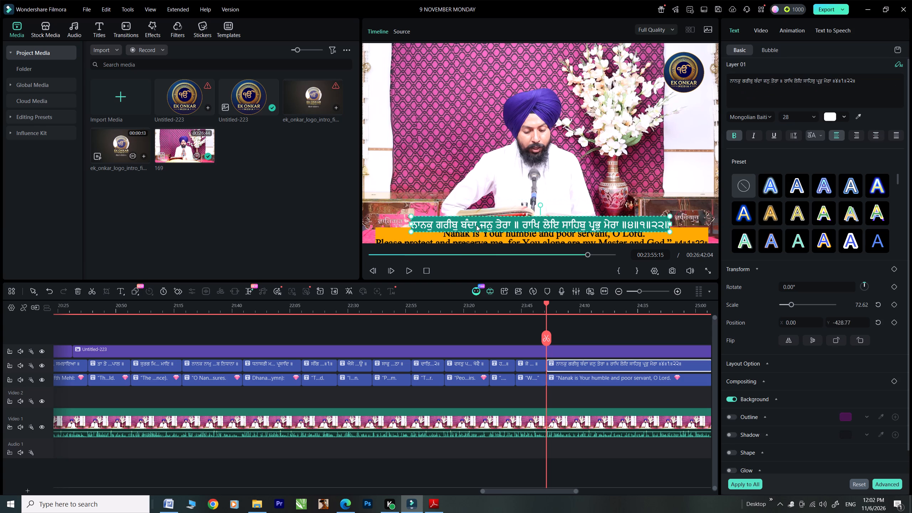
# Nudge the English title up to vertical position -481.58 so both its lines fit above the frame's bottom edge.
pyautogui.click(479, 239)
pyautogui.press('Up')
pyautogui.press('Up')
pyautogui.press('Up')
pyautogui.press('Up')
pyautogui.press('Up')
pyautogui.press('Up')
pyautogui.press('Up')
pyautogui.press('Up')
pyautogui.press('Up')
pyautogui.press('Up')
pyautogui.press('Up')
pyautogui.press('Up')
pyautogui.press('Up')
pyautogui.press('Up')
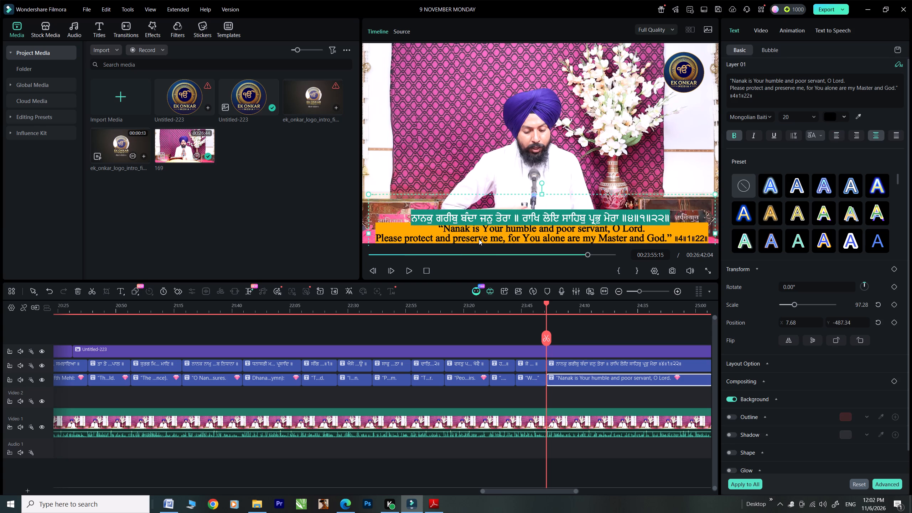
pyautogui.press('Up')
pyautogui.press('Up')
# Nudge the Punjabi title further up to vertical position -386.53, directly above the English title.
pyautogui.click(475, 218)
pyautogui.press('Up')
pyautogui.press('Up')
pyautogui.press('Up')
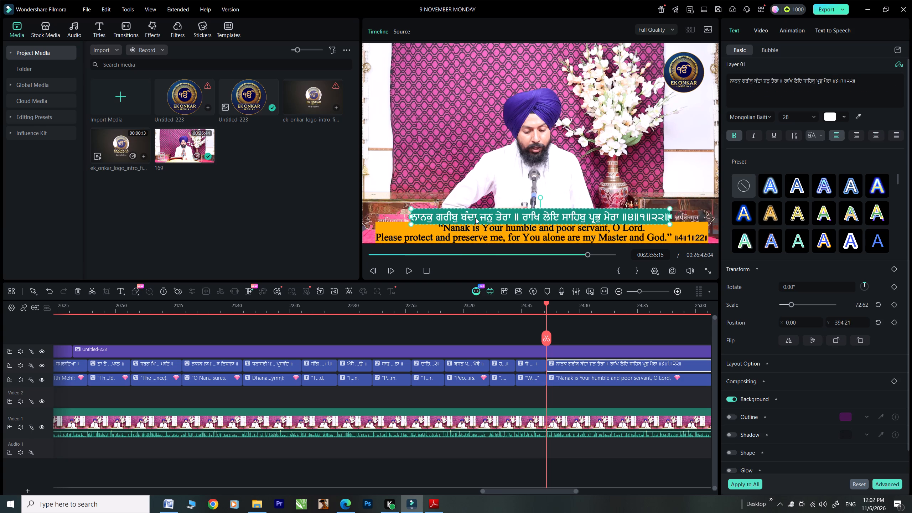
pyautogui.press('Up')
pyautogui.press('Up')
pyautogui.press('Up')
pyautogui.press('Up')
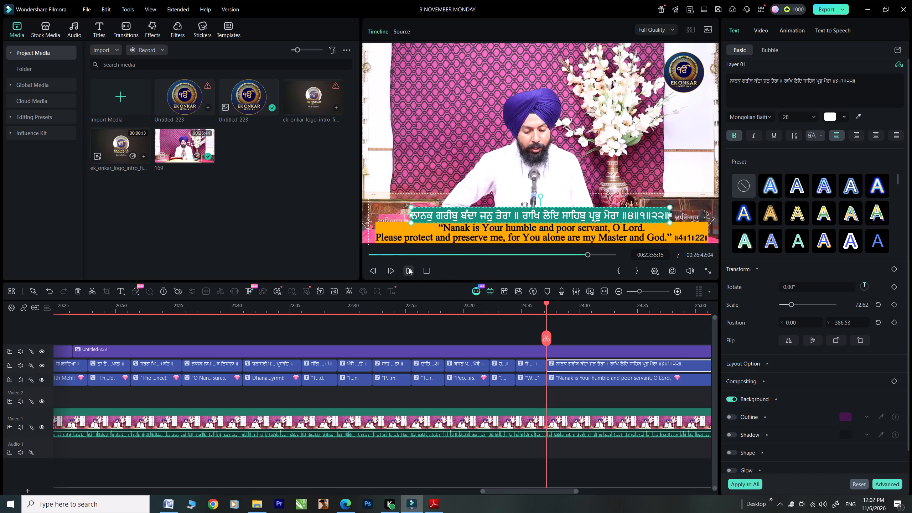
# Play on to 00:24:09:05, pause, split both title clips there, and save the project.
pyautogui.click(408, 269)
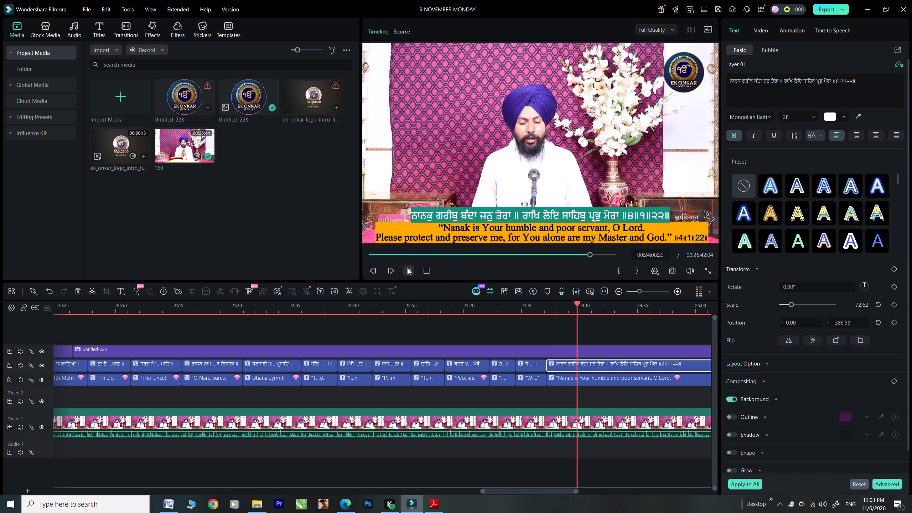
pyautogui.click(408, 269)
pyautogui.click(579, 339)
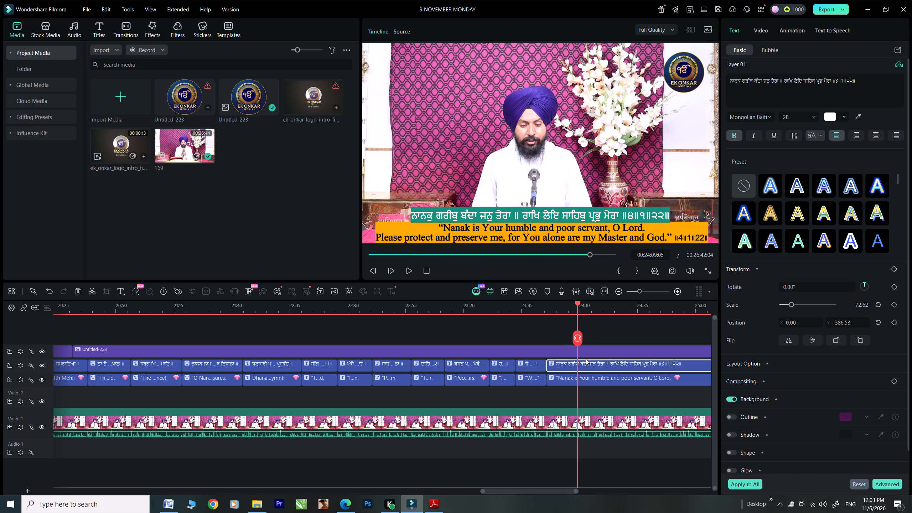
pyautogui.click(598, 376)
pyautogui.click(577, 341)
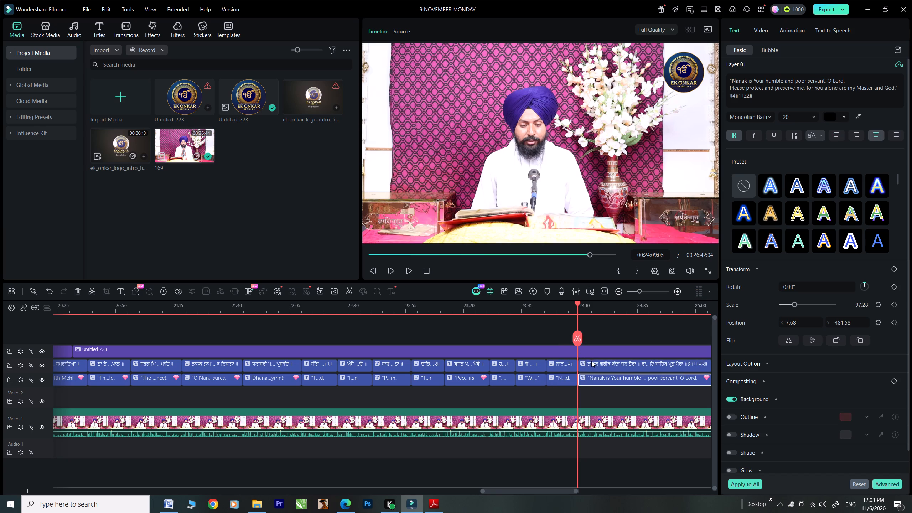
pyautogui.click(593, 362)
pyautogui.hotkey('ctrl', 's')
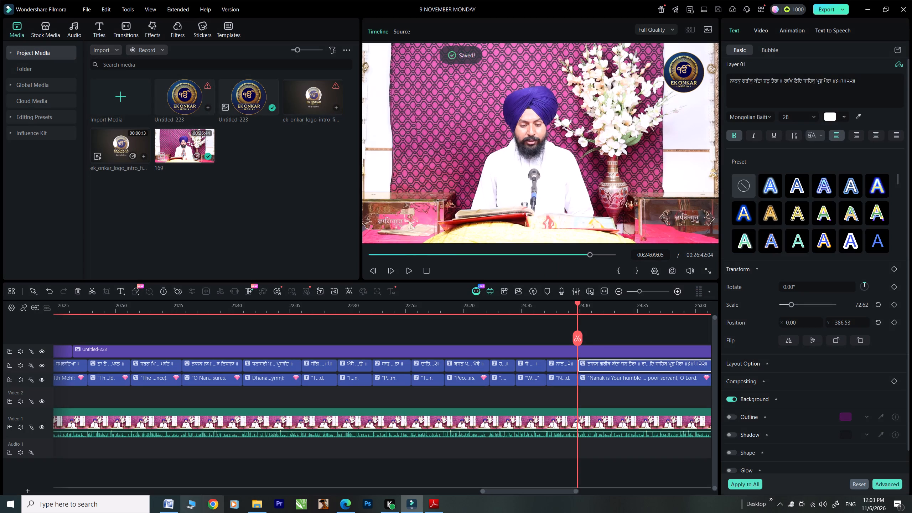
# In Word, join the heading "ਧਨਾਸਰੀ ਮਹਲਾ ੫ ॥" and the line beginning "ਮੋਹਿ ਮਸਕੀਨ" into one line with a space.
pyautogui.click(166, 510)
pyautogui.scroll(-2, 129, 152)
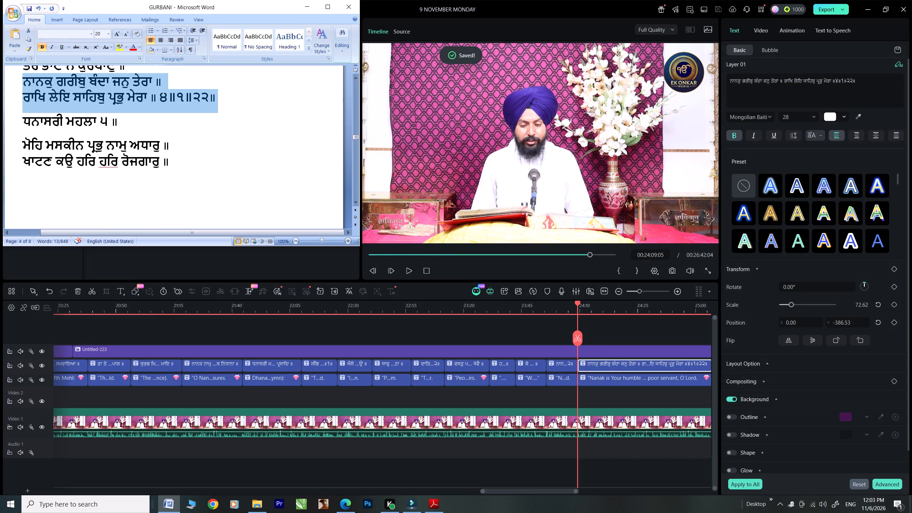
pyautogui.click(24, 141)
pyautogui.press('BackSpace')
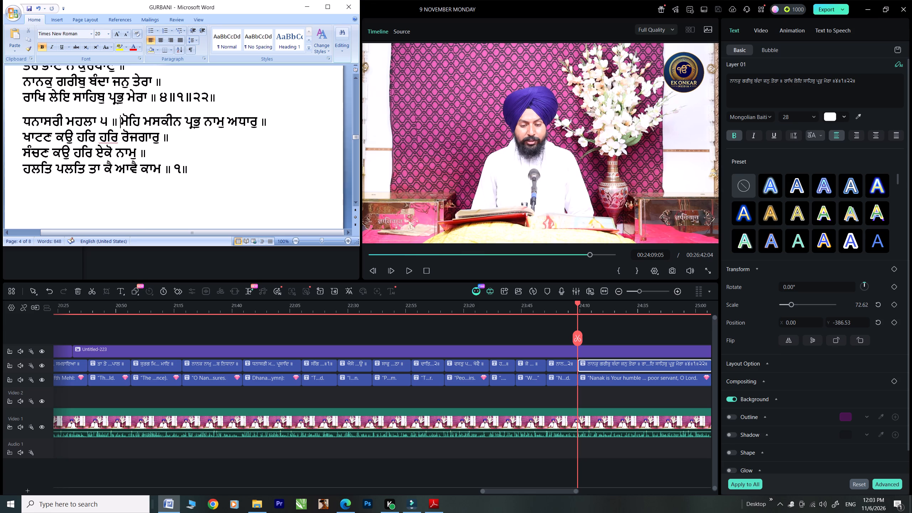
pyautogui.press('space')
# Replace the Punjabi title after the new split with Word's text from "ਧਨਾਸਰੀ ਮਹਲਾ ੫ ॥" through "ਹਰਿ ਹਰਿ ਰੋਜਗਾਰੁ ॥", joined with spaces on one line.
pyautogui.moveTo(175, 140); pyautogui.dragTo(59, 140)
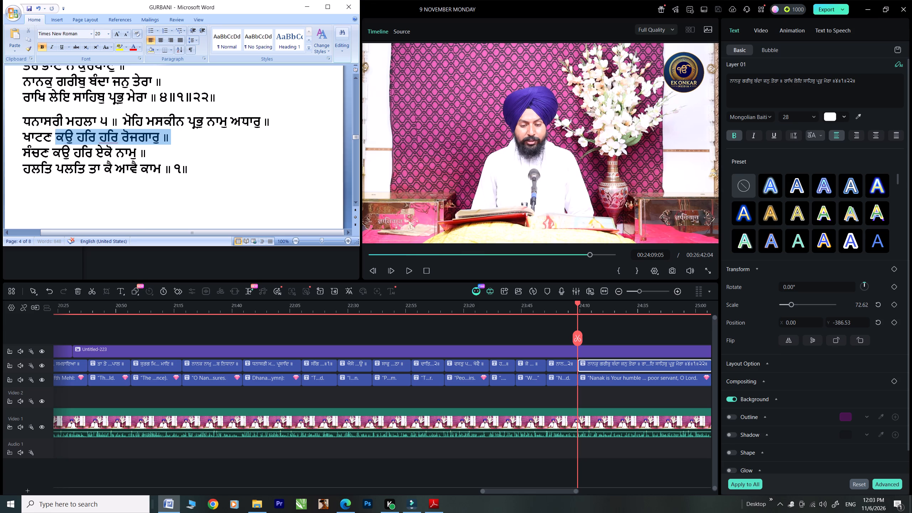
pyautogui.moveTo(59, 140); pyautogui.dragTo(7, 124)
pyautogui.hotkey('ctrl', 'c')
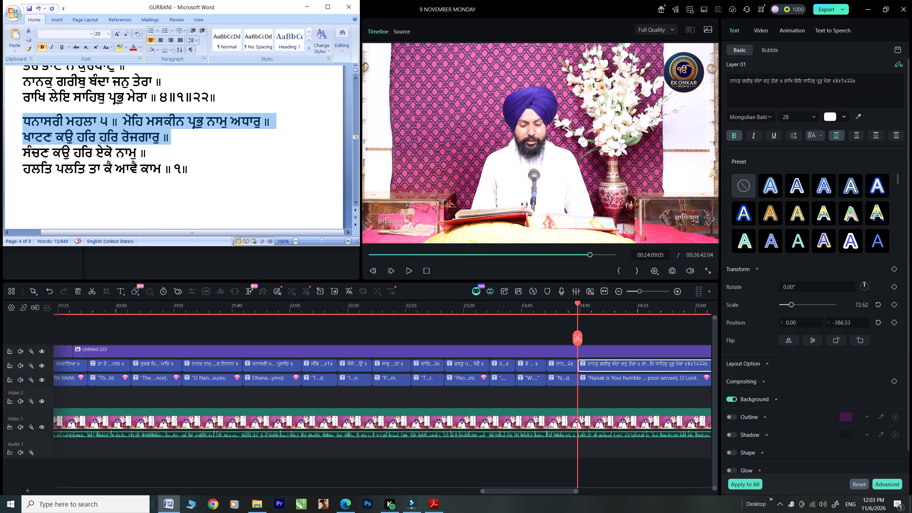
pyautogui.moveTo(858, 83); pyautogui.dragTo(731, 63)
pyautogui.hotkey('ctrl', 'v')
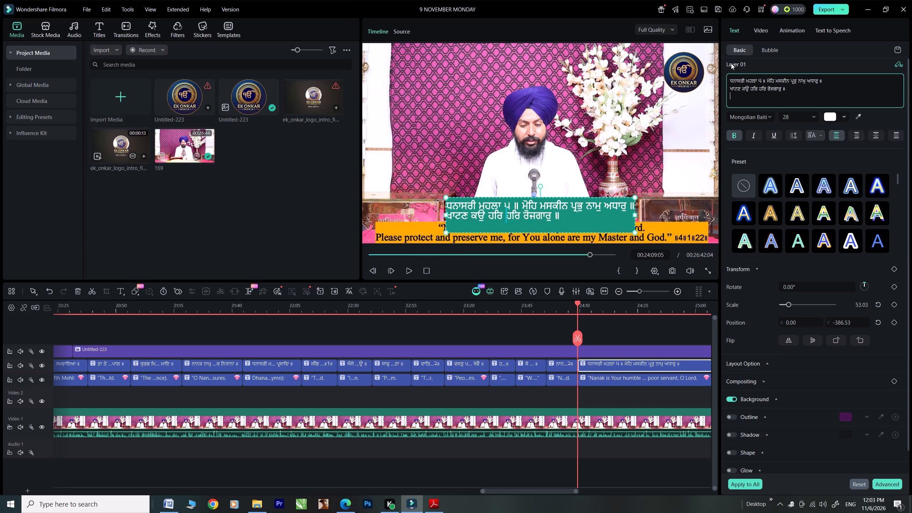
pyautogui.press('BackSpace')
pyautogui.click(729, 88)
pyautogui.press('BackSpace')
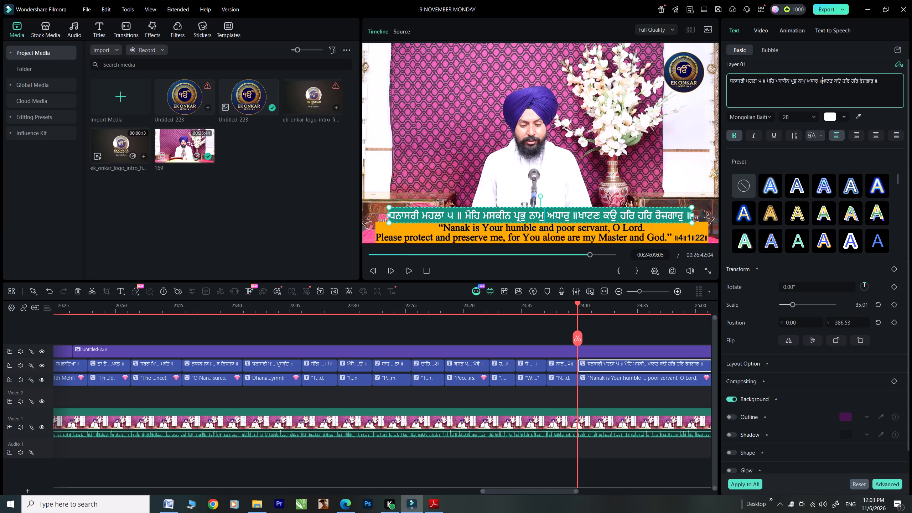
pyautogui.press('space')
pyautogui.click(589, 379)
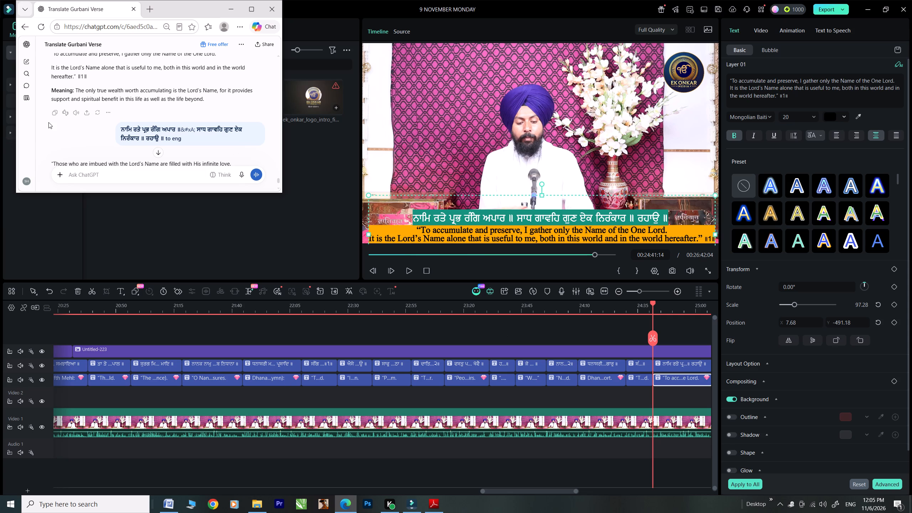
# Replace the English title after the split with ChatGPT's translation from "Those who are imbued" through "॥Pause॥", removing the blank line between its sentences.
pyautogui.scroll(-1, 49, 123)
pyautogui.moveTo(47, 71); pyautogui.dragTo(198, 98)
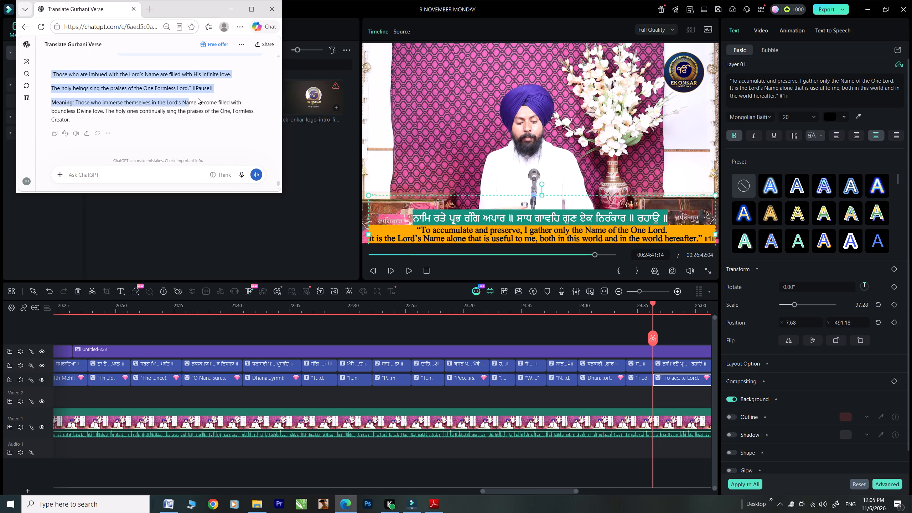
pyautogui.moveTo(198, 98); pyautogui.dragTo(224, 89)
pyautogui.hotkey('ctrl', 'c')
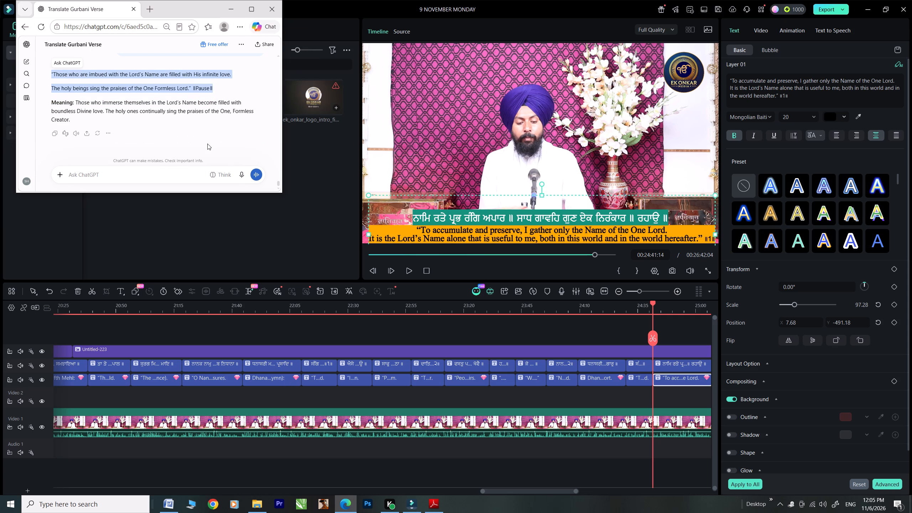
pyautogui.moveTo(796, 96); pyautogui.dragTo(700, 68)
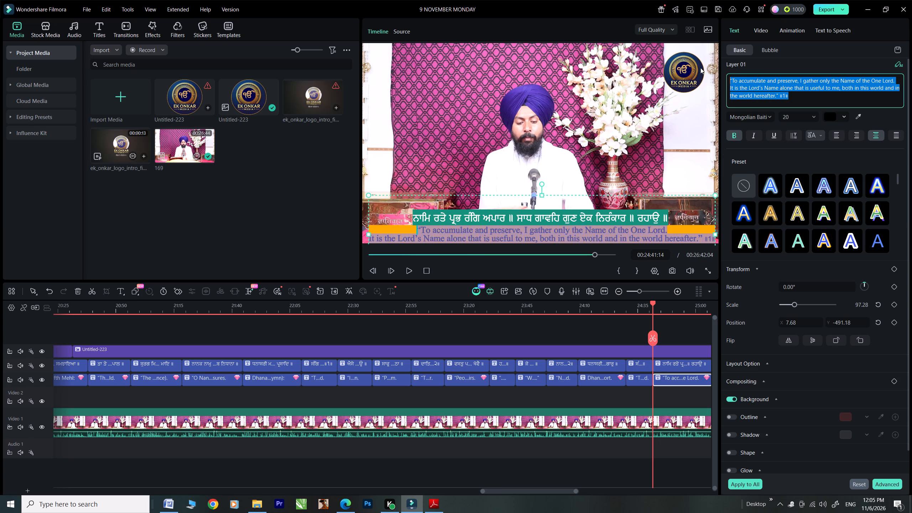
pyautogui.hotkey('ctrl', 'v')
pyautogui.click(731, 102)
pyautogui.press('BackSpace')
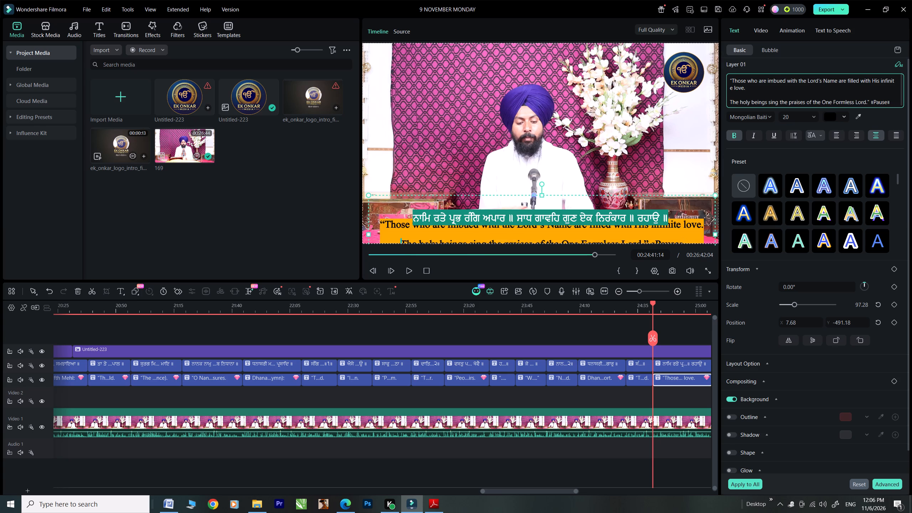
# Nudge the Punjabi title beginning "ਨਾਮਿ ਰਤੇ" upward to a Y position of -388.45.
pyautogui.click(492, 218)
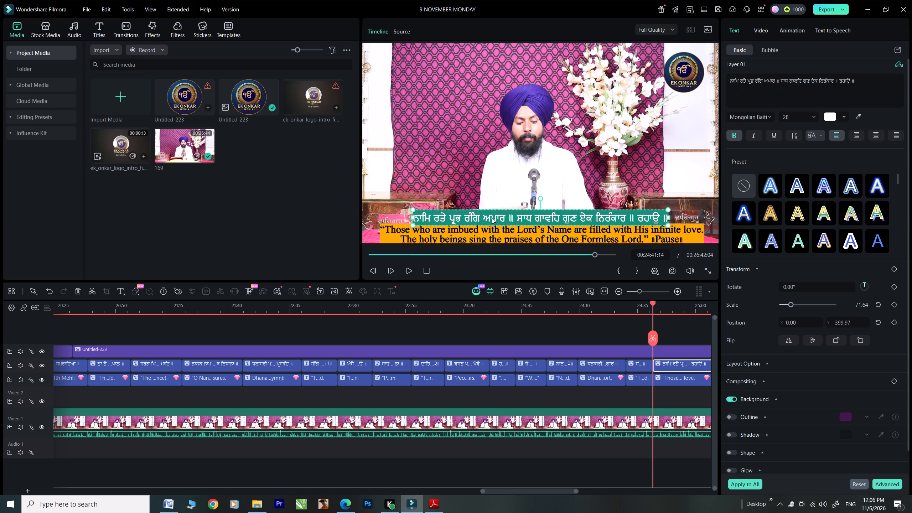
pyautogui.press('Up')
pyautogui.press('Up')
pyautogui.press('Up')
pyautogui.press('Up')
pyautogui.press('Up')
pyautogui.press('Up')
# Nudge the English title beginning "Those who are imbued" upward to a Y position of -483.50.
pyautogui.click(505, 238)
pyautogui.press('Up')
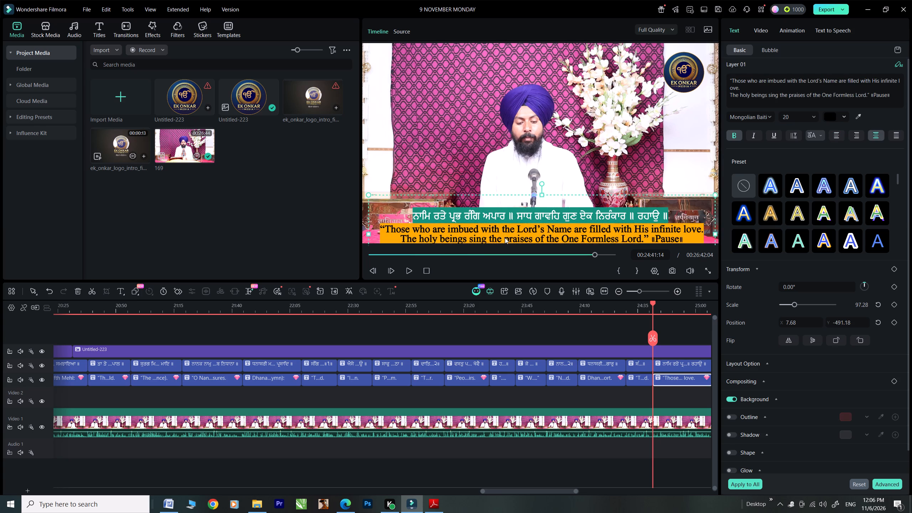
pyautogui.press('Up')
pyautogui.press('Up')
pyautogui.press('Up')
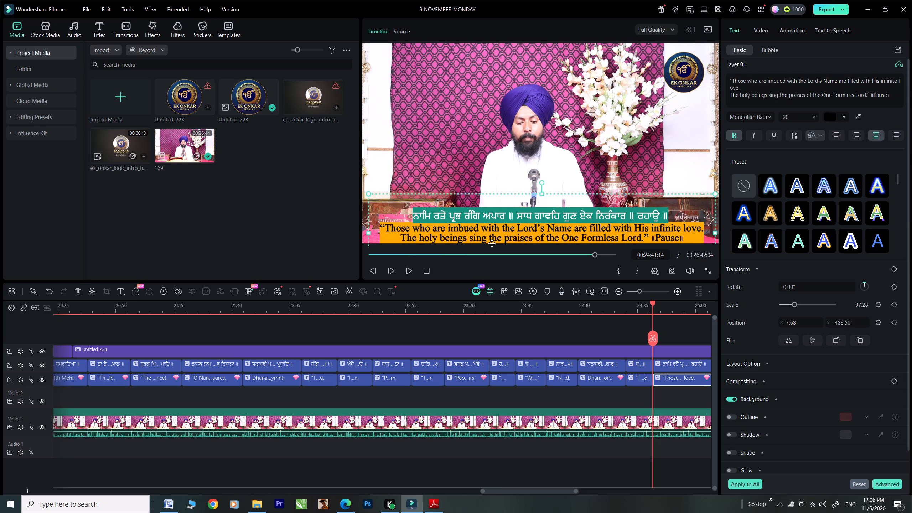
# Play on to 00:24:56:23, pause, and split both the English and Punjabi title clips there.
pyautogui.click(405, 270)
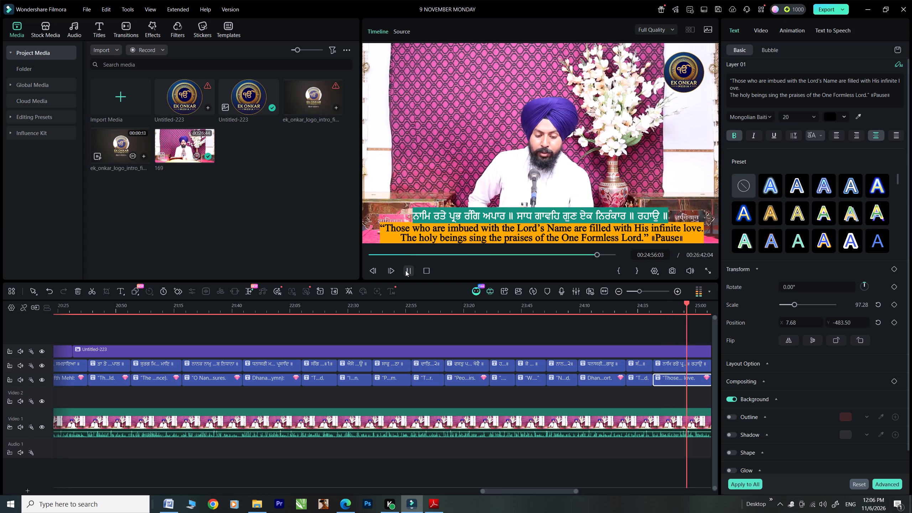
pyautogui.click(405, 270)
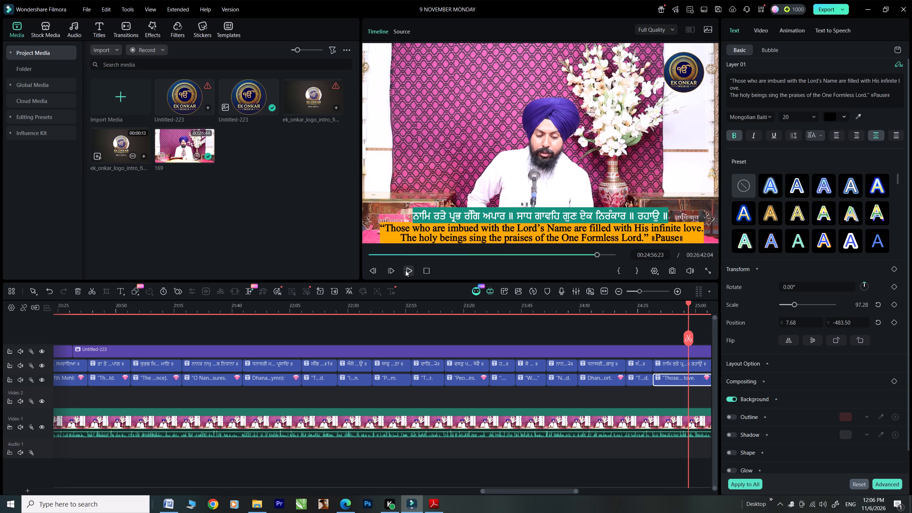
pyautogui.click(689, 337)
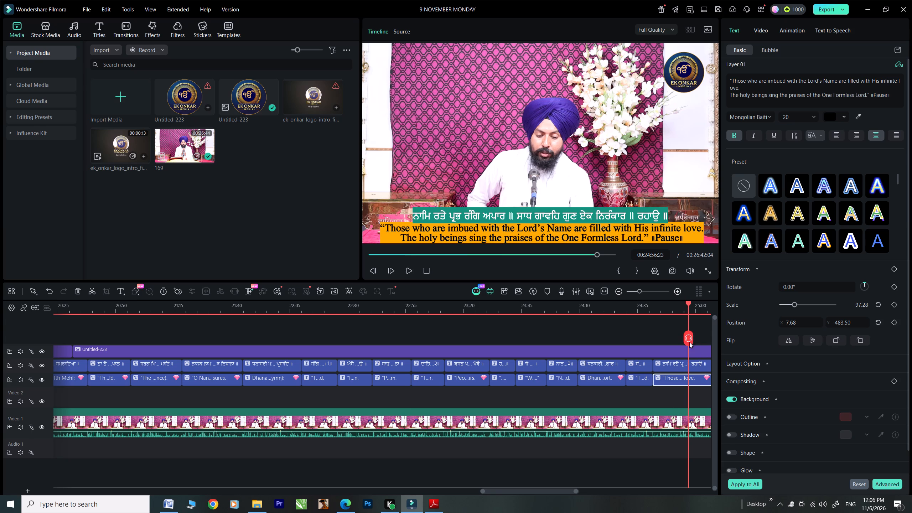
pyautogui.click(694, 361)
pyautogui.click(690, 338)
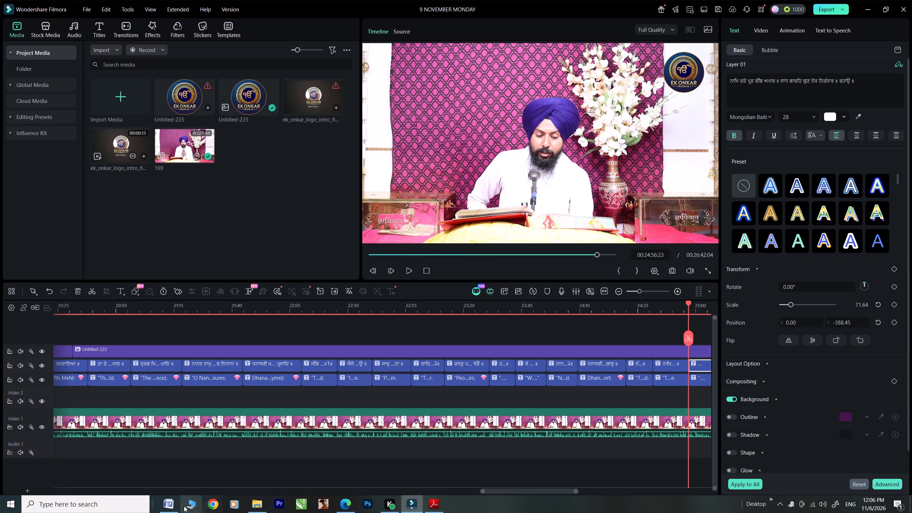
# Replace the Punjabi title after the new split with Word's two lines from "ਸਾਧ ਕੀ ਸੋਭਾ ਅਤਿ ਮਸਕੀਨੀ ॥" through "ਜਸੁ ਚੀਨੀ ॥", joined on one line.
pyautogui.click(170, 505)
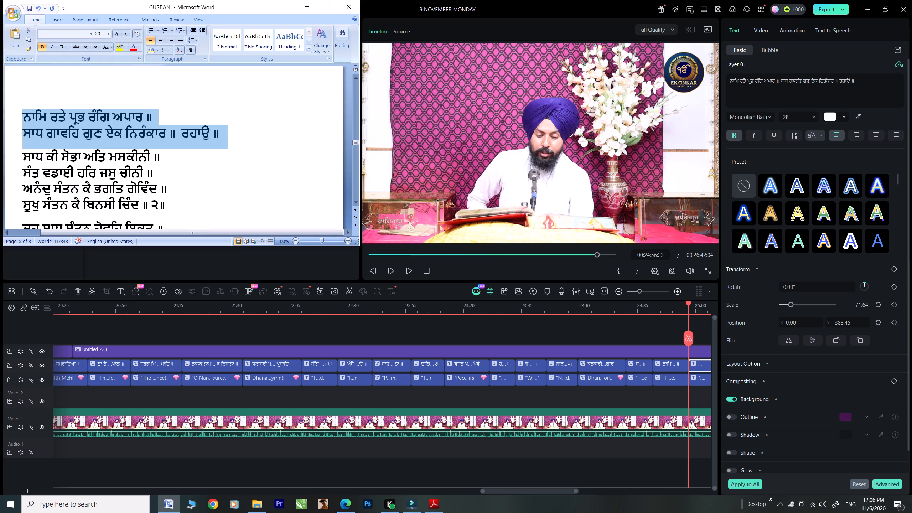
pyautogui.moveTo(157, 170); pyautogui.dragTo(38, 152)
pyautogui.hotkey('ctrl', 'c')
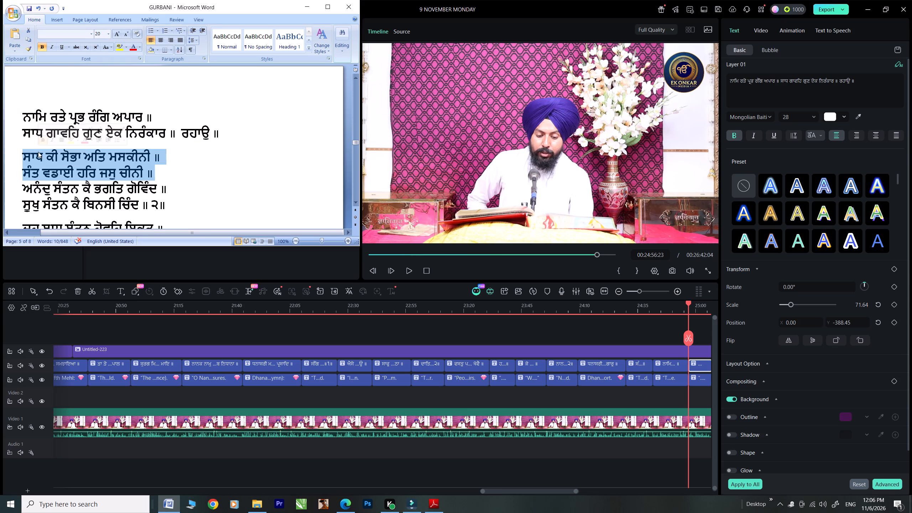
pyautogui.moveTo(860, 86); pyautogui.dragTo(856, 84)
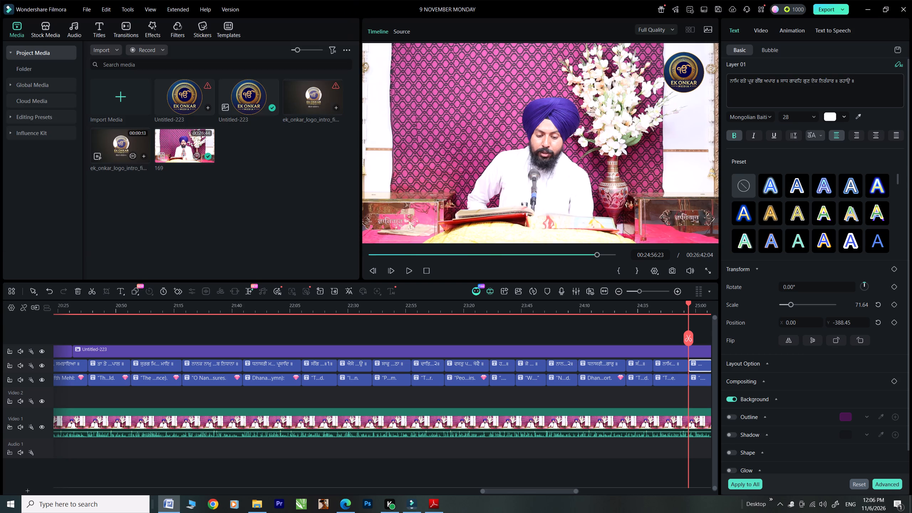
pyautogui.moveTo(856, 84); pyautogui.dragTo(722, 59)
pyautogui.hotkey('ctrl', 'v')
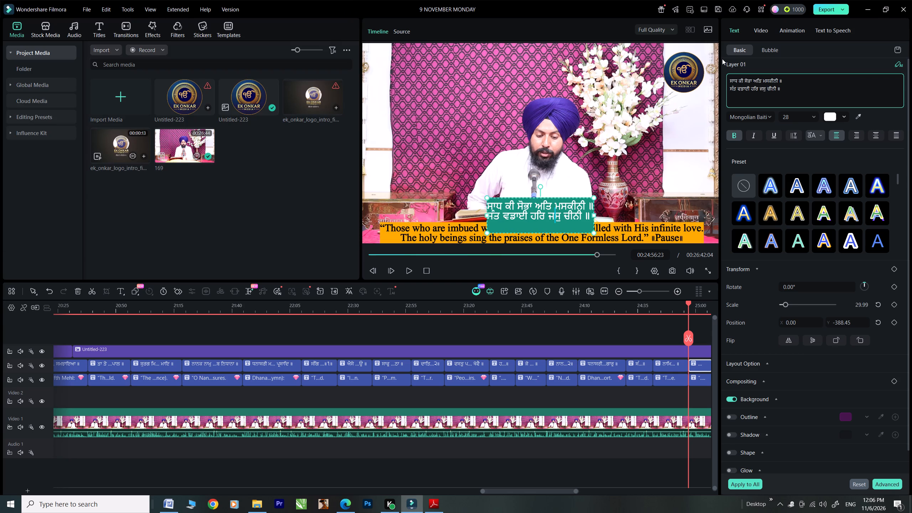
pyautogui.press('BackSpace')
pyautogui.click(729, 88)
pyautogui.press('BackSpace')
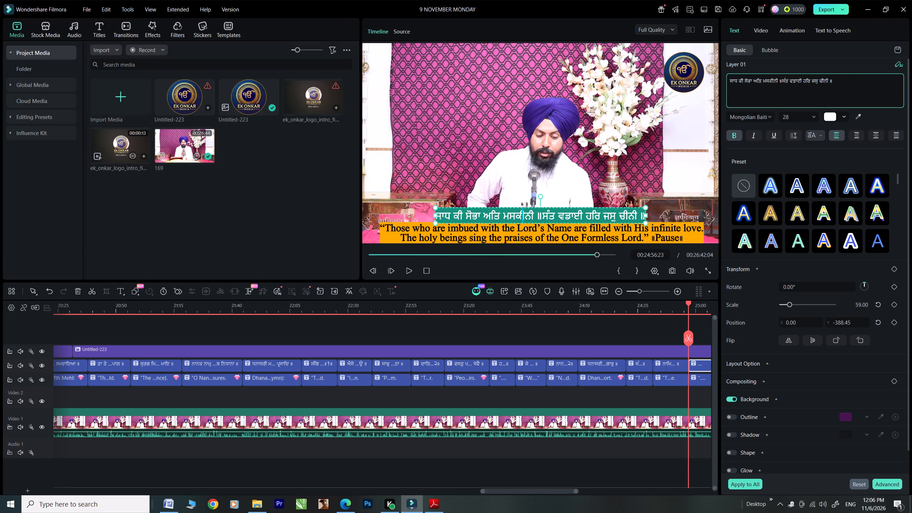
pyautogui.press('space')
# Ask ChatGPT to translate the copied verse beginning "ਸਾਧ ਕੀ ਸੋਭਾ ਅਤਿ ਮਸਕੀਨੀ" by sending it followed by "to eng".
pyautogui.click(697, 378)
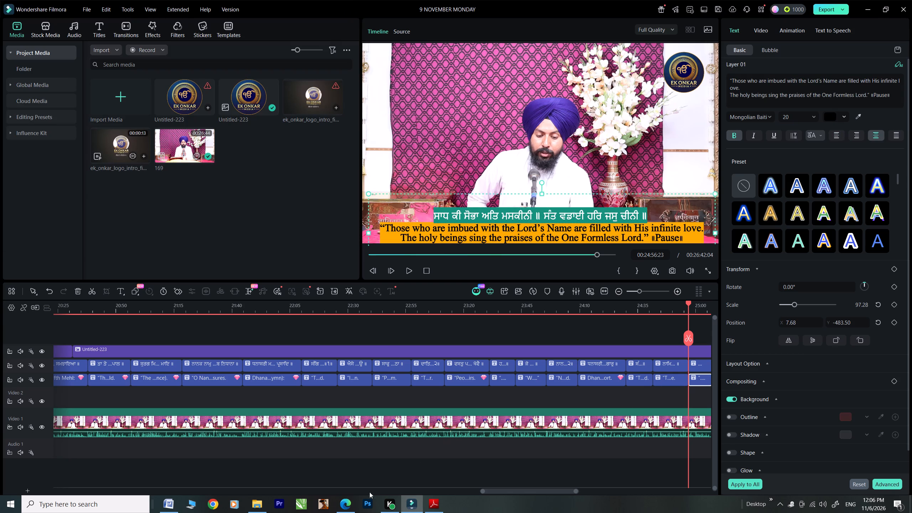
pyautogui.click(343, 501)
pyautogui.click(112, 175)
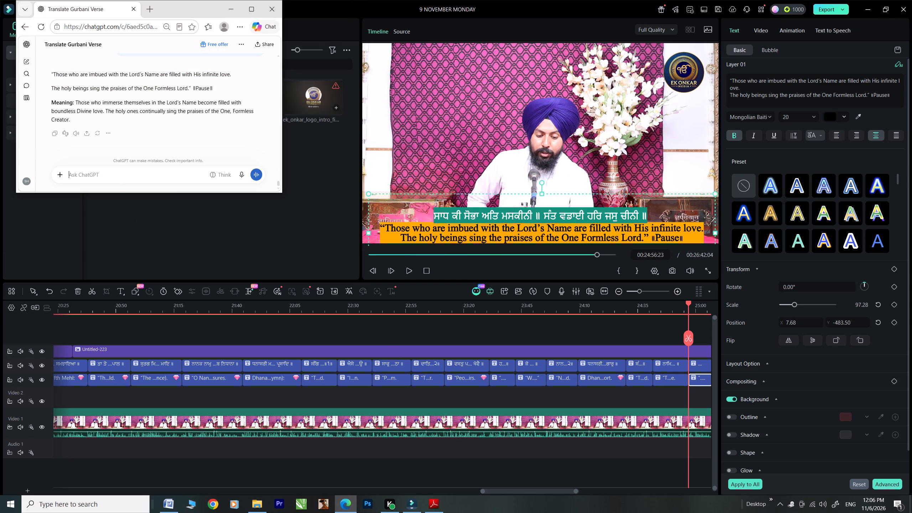
pyautogui.hotkey('ctrl', 'v')
pyautogui.press('space')
pyautogui.write('to eng')
pyautogui.press('Return')
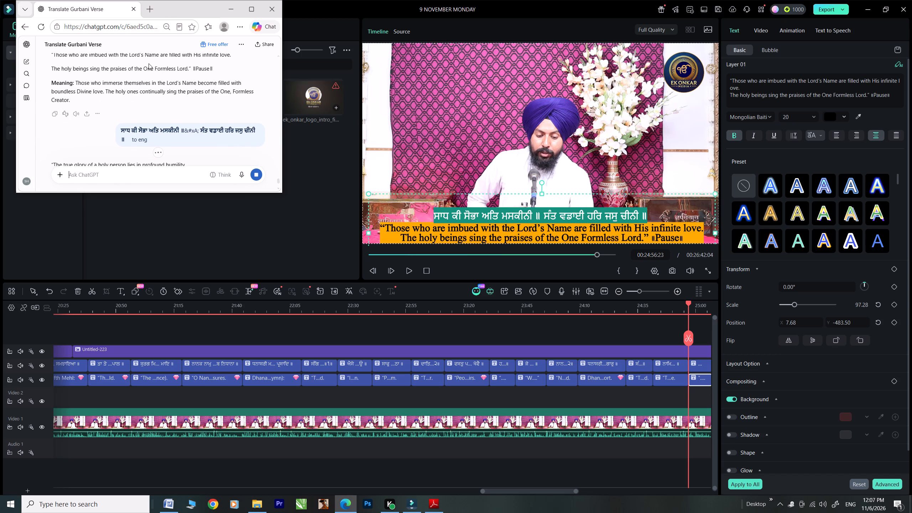
# Replace the English title after the split with ChatGPT's translation from "The true glory" through "praises of the Lord", removing the blank line between its sentences.
pyautogui.scroll(-1, 149, 63)
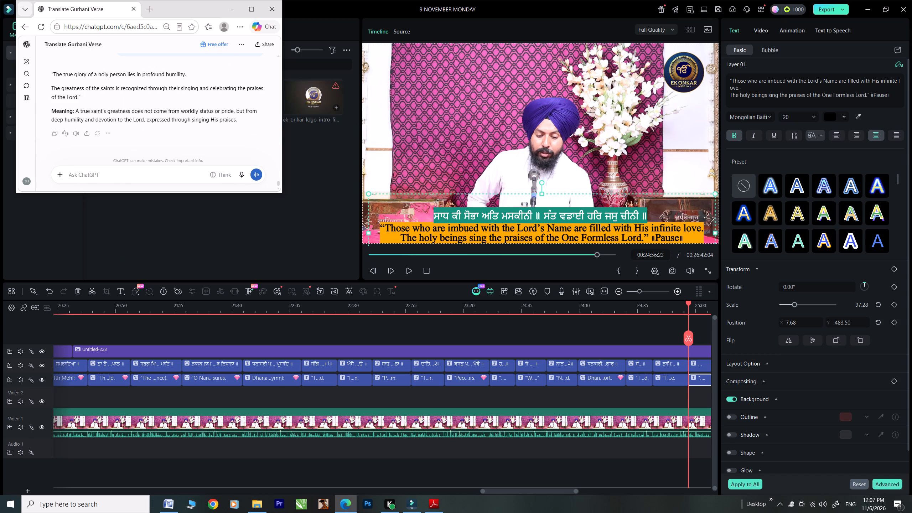
pyautogui.moveTo(50, 71); pyautogui.dragTo(89, 103)
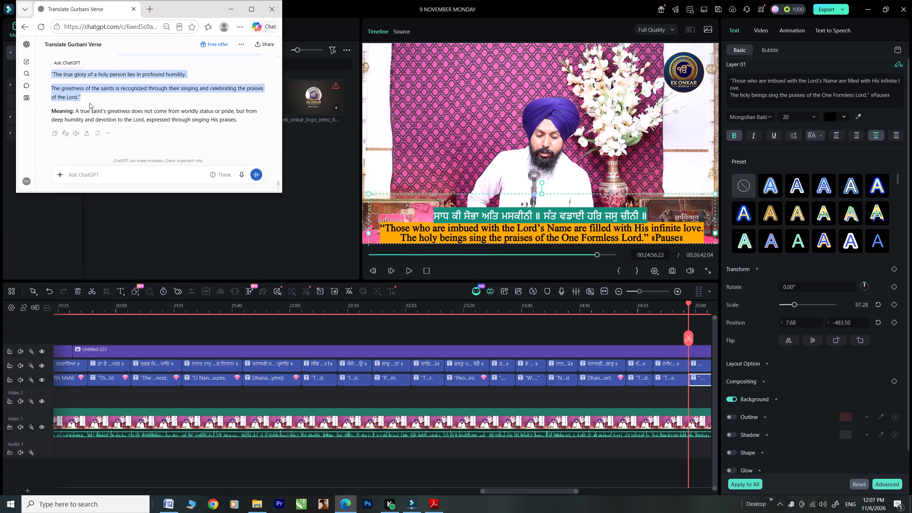
pyautogui.hotkey('ctrl', 'c')
pyautogui.moveTo(893, 95); pyautogui.dragTo(747, 73)
pyautogui.hotkey('ctrl', 'v')
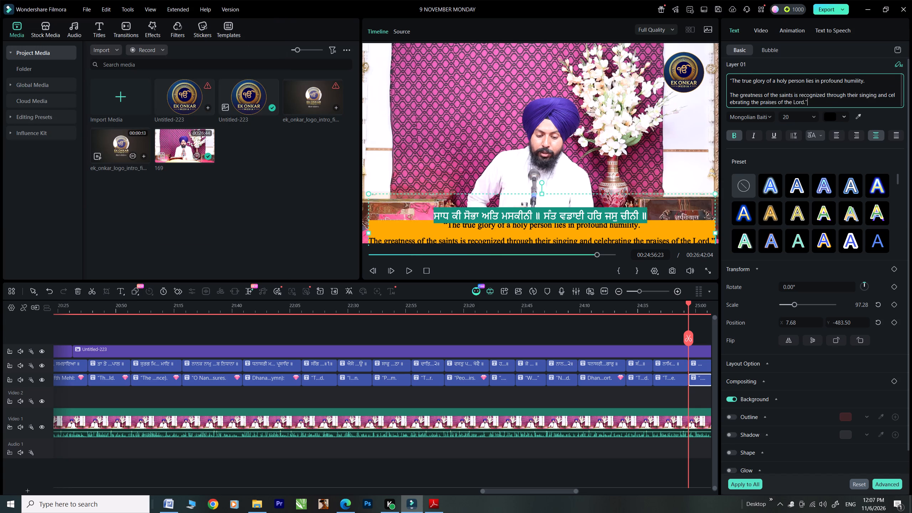
pyautogui.click(729, 93)
pyautogui.press('BackSpace')
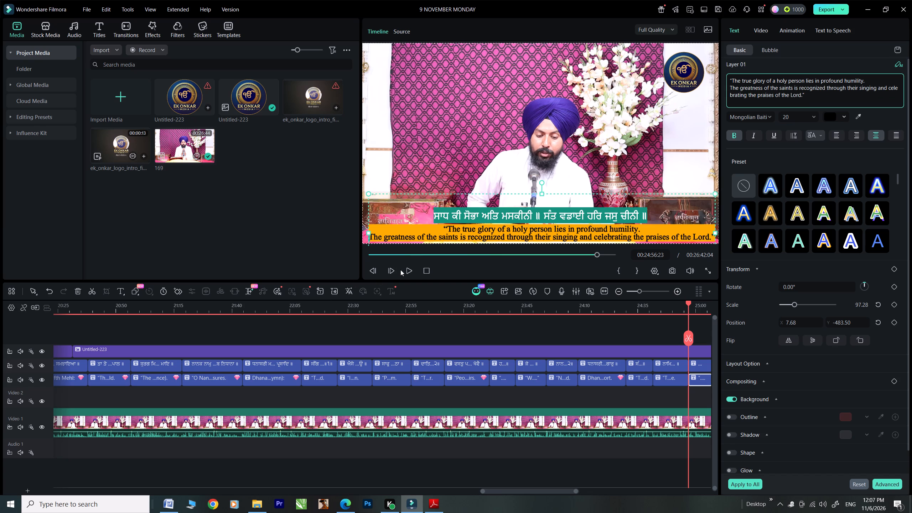
# Play on to 00:25:12:11, pause, and extend the logo overlay clip to the end of the main video clip.
pyautogui.click(406, 270)
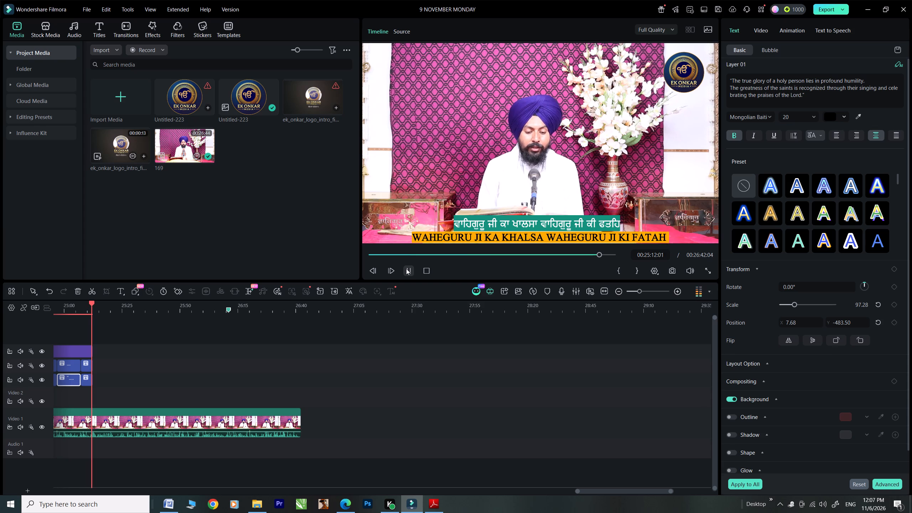
pyautogui.click(406, 269)
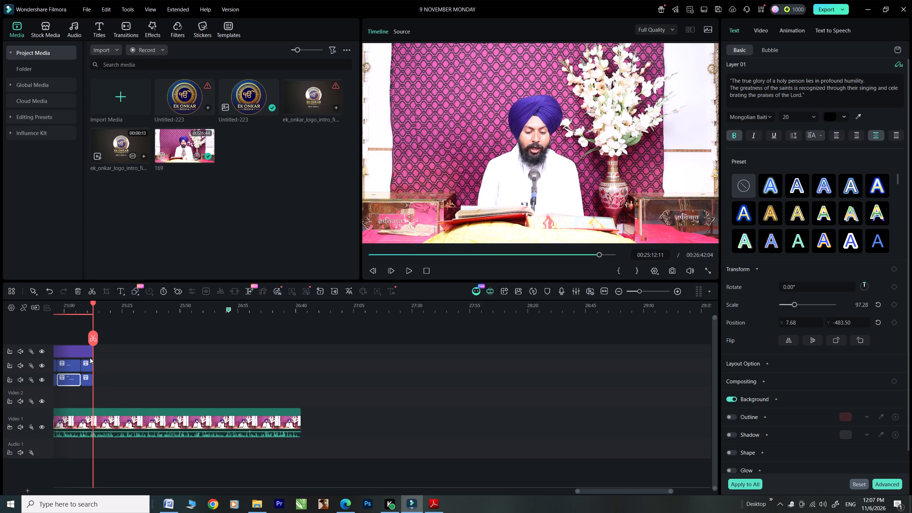
pyautogui.moveTo(92, 353); pyautogui.dragTo(310, 375)
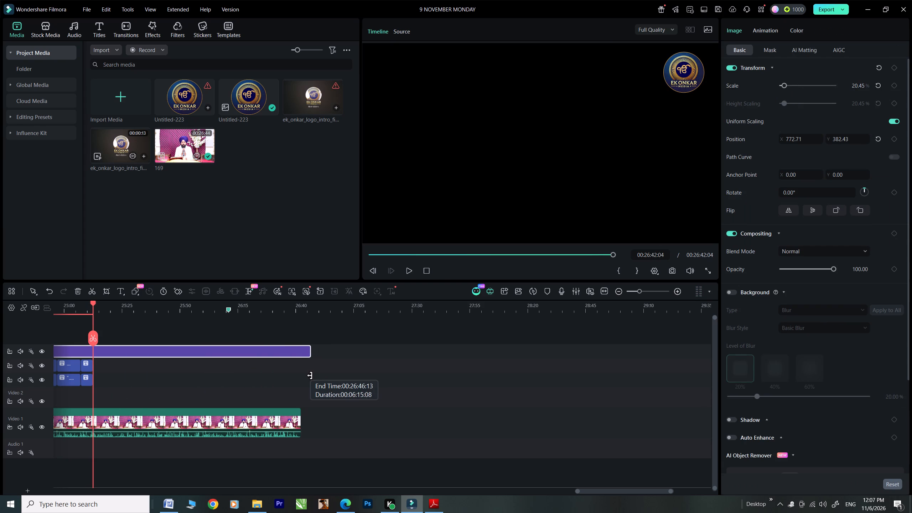
pyautogui.moveTo(310, 375); pyautogui.dragTo(300, 376)
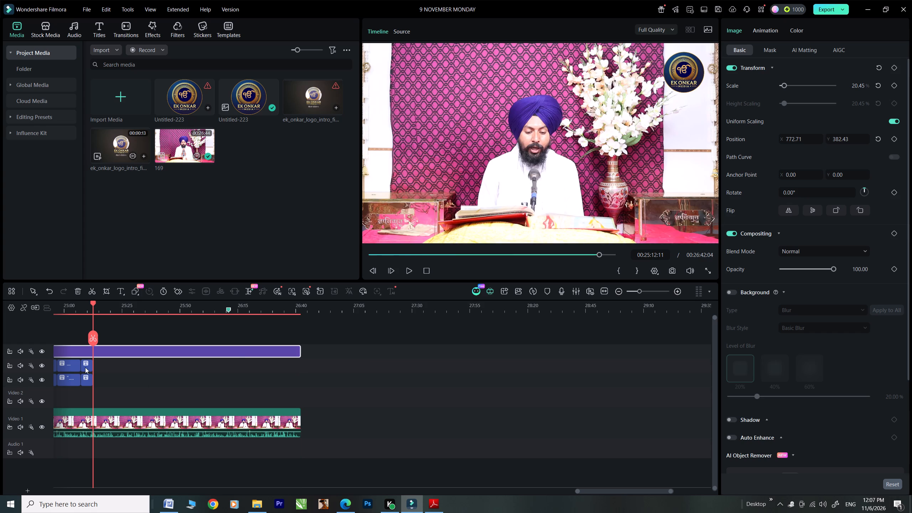
# Move the closing Punjabi and English "Waheguru Ji Ka Khalsa" titles together so they end with the main video.
pyautogui.click(85, 367)
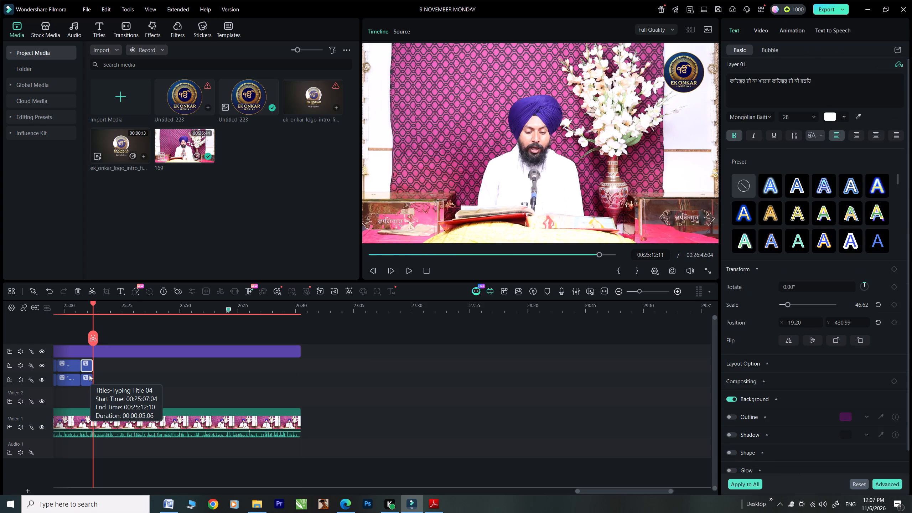
pyautogui.keyDown('ctrl'); pyautogui.click(89, 375); pyautogui.keyUp('ctrl')
pyautogui.moveTo(88, 367); pyautogui.dragTo(292, 364)
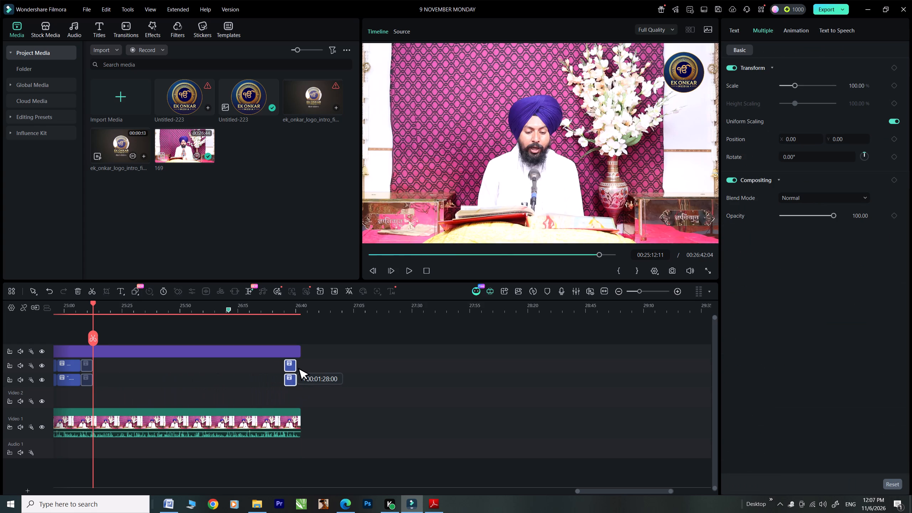
pyautogui.moveTo(292, 364); pyautogui.dragTo(293, 364)
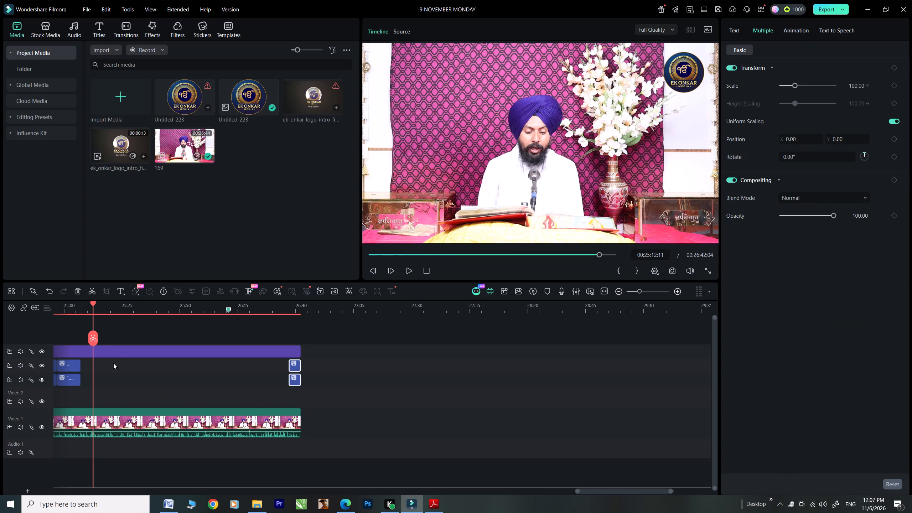
# Extend the current Punjabi and English verse titles together up to the start of the closing titles.
pyautogui.click(80, 366)
pyautogui.keyDown('ctrl'); pyautogui.click(79, 383); pyautogui.keyUp('ctrl')
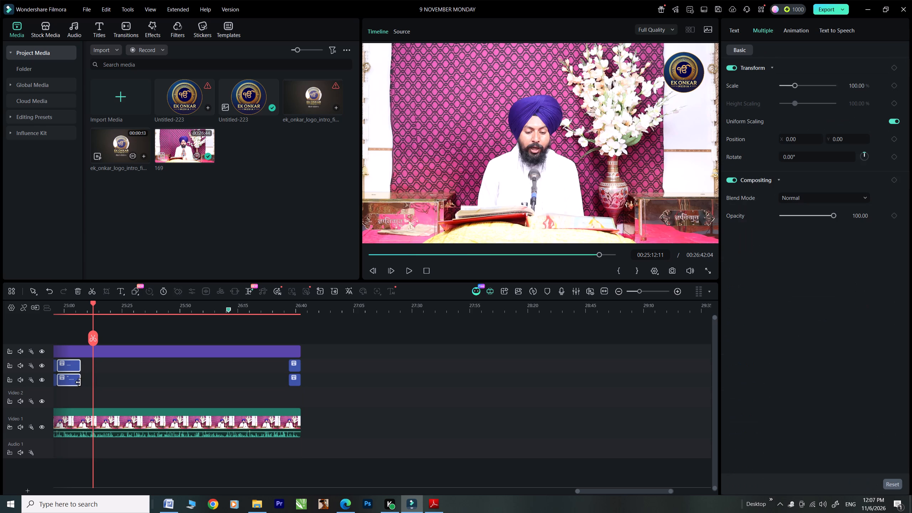
pyautogui.moveTo(80, 370); pyautogui.dragTo(283, 377)
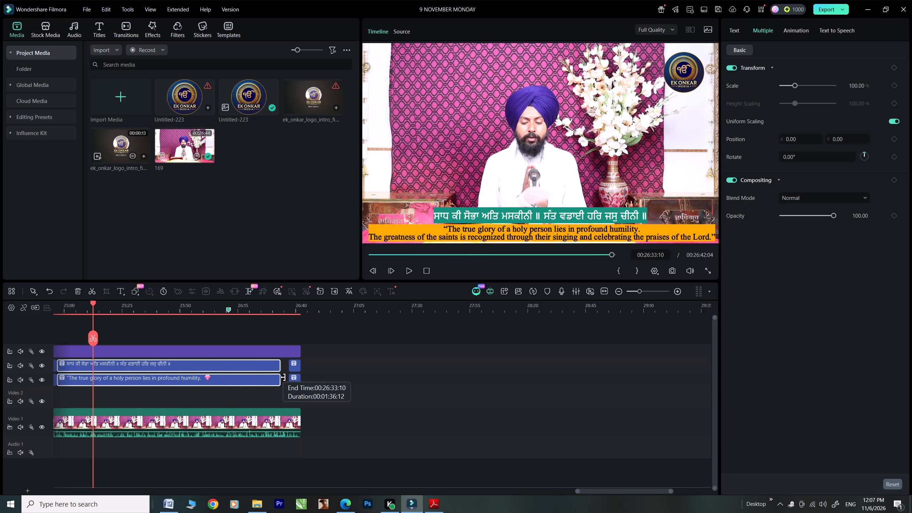
pyautogui.moveTo(283, 377); pyautogui.dragTo(288, 377)
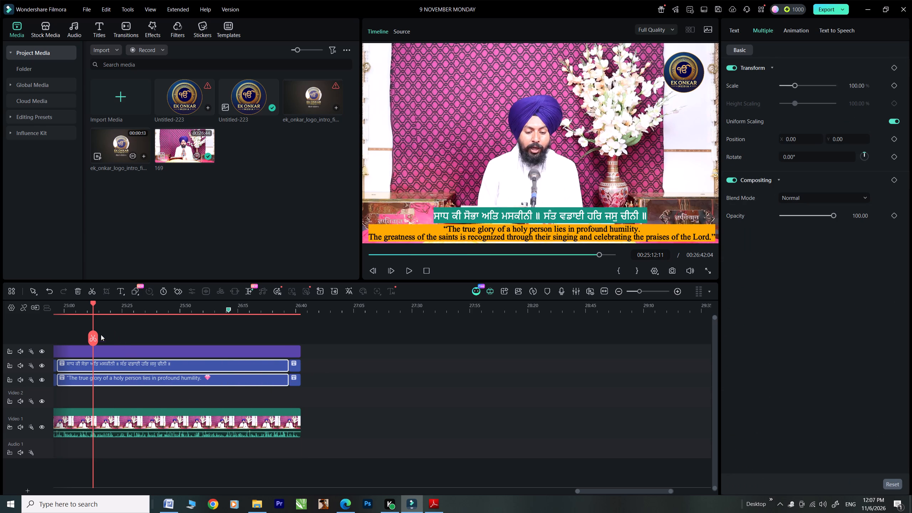
# Split both verse titles at 00:25:12:11 and check the timing by replaying from 00:24:56:23 to 00:25:11:17.
pyautogui.click(92, 337)
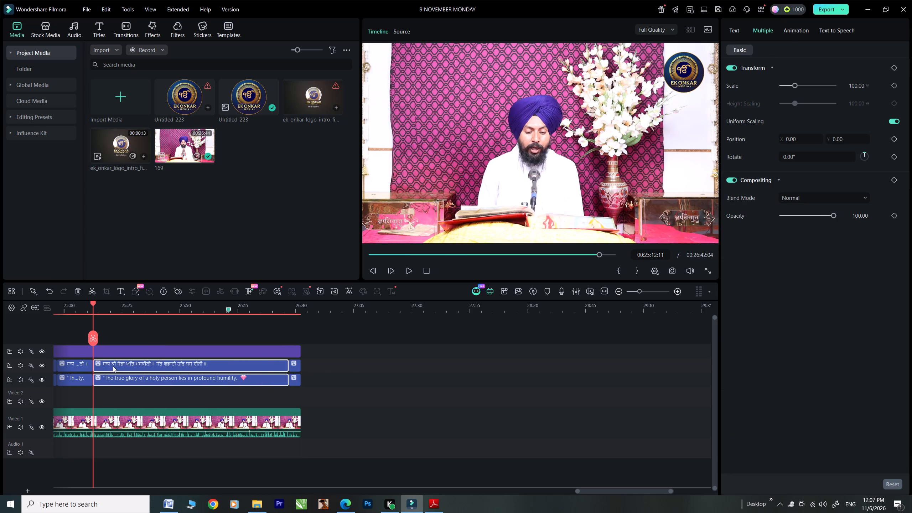
pyautogui.click(113, 366)
pyautogui.moveTo(93, 301); pyautogui.dragTo(76, 316)
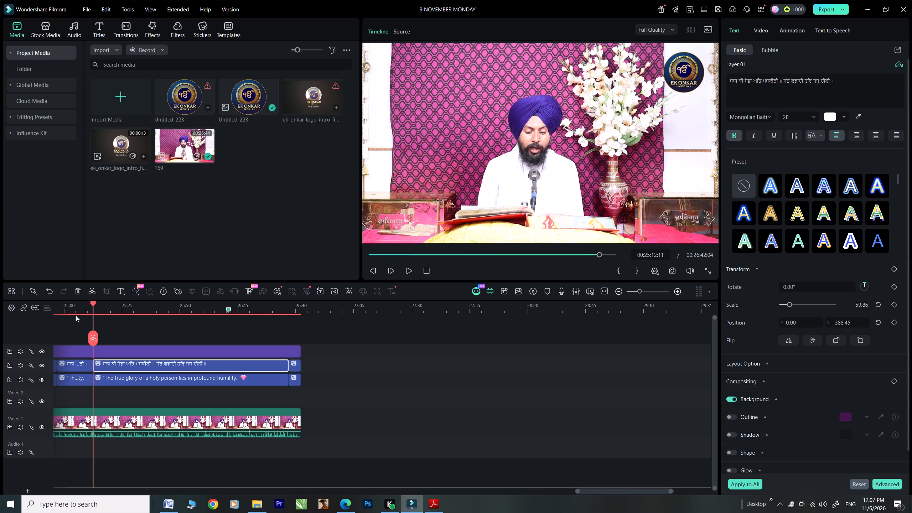
pyautogui.moveTo(76, 316); pyautogui.dragTo(114, 346)
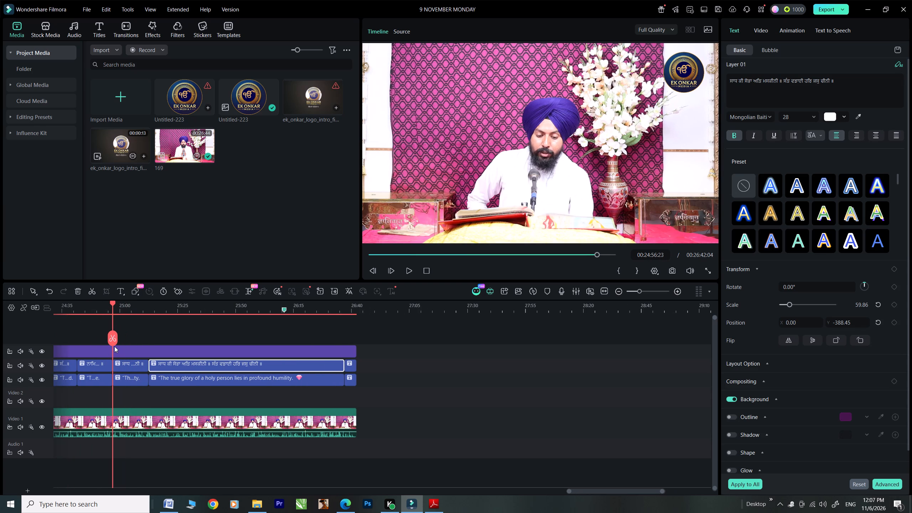
pyautogui.click(406, 273)
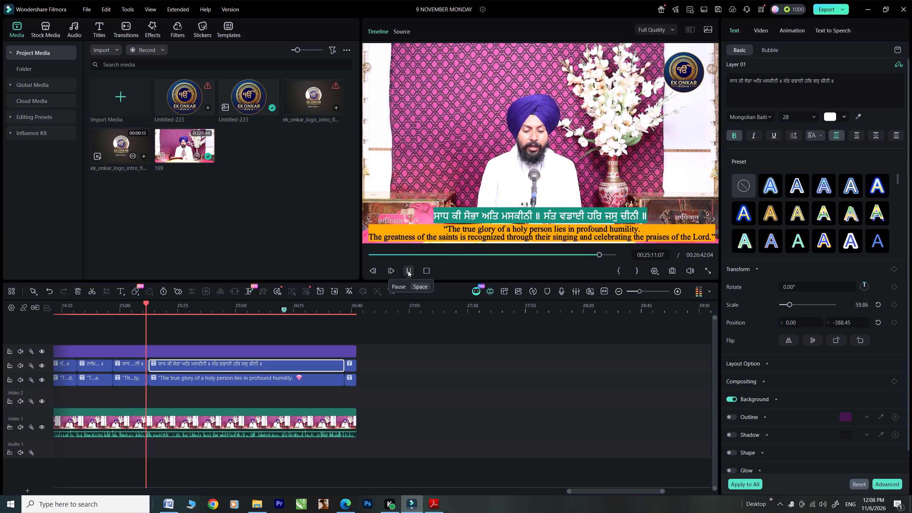
pyautogui.click(408, 271)
# Replace the Punjabi title after the split with Word's two lines from "ਅਨੰਦੁ ਸੰਤਨ ਕੈ ਭਗਤਿ ਗੋਵਿੰਦ ॥" through "ਬਿਨਸੀ ਚਿੰਦ ॥੨॥", joined on one line.
pyautogui.click(175, 505)
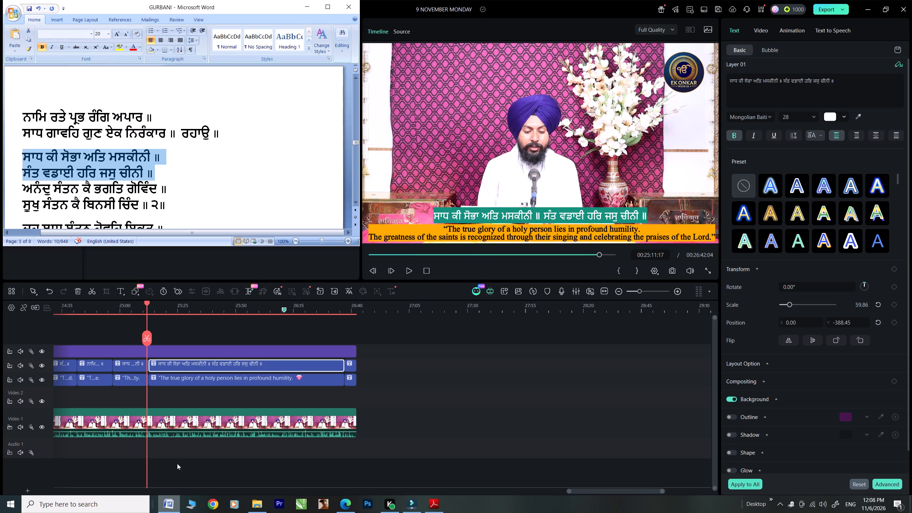
pyautogui.moveTo(170, 207); pyautogui.dragTo(48, 191)
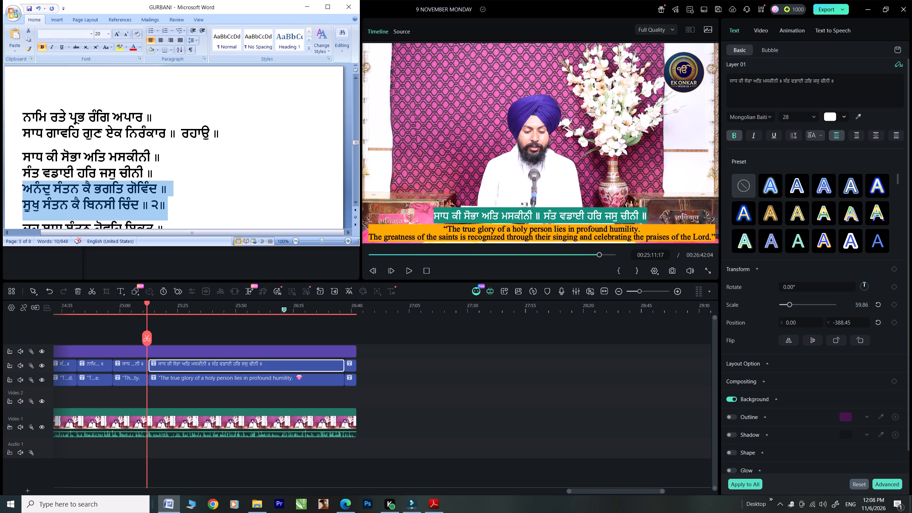
pyautogui.moveTo(48, 191); pyautogui.dragTo(29, 183)
pyautogui.rightClick(68, 201)
pyautogui.click(88, 216)
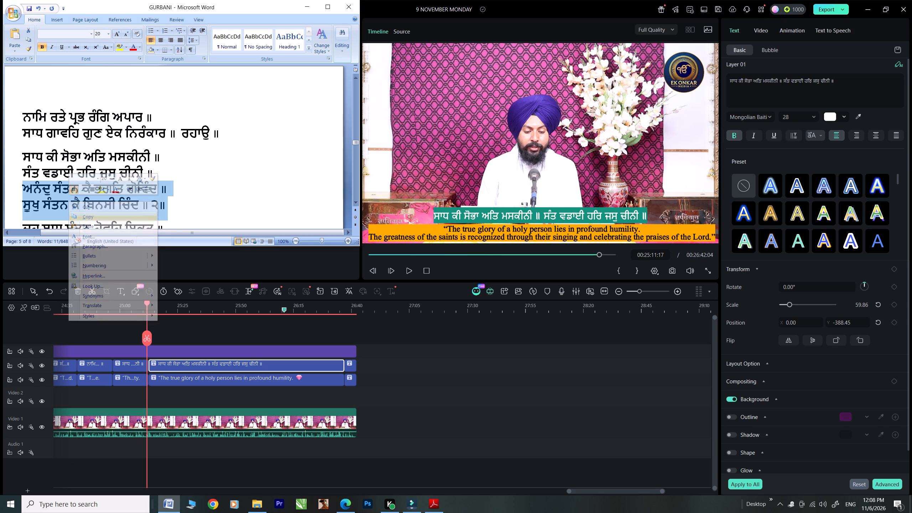
pyautogui.moveTo(851, 81); pyautogui.dragTo(701, 56)
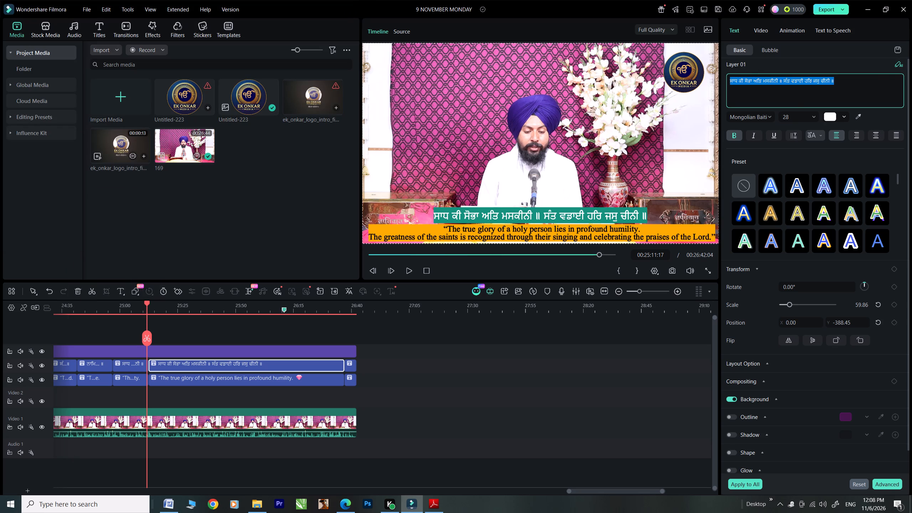
pyautogui.rightClick(761, 79)
pyautogui.click(786, 109)
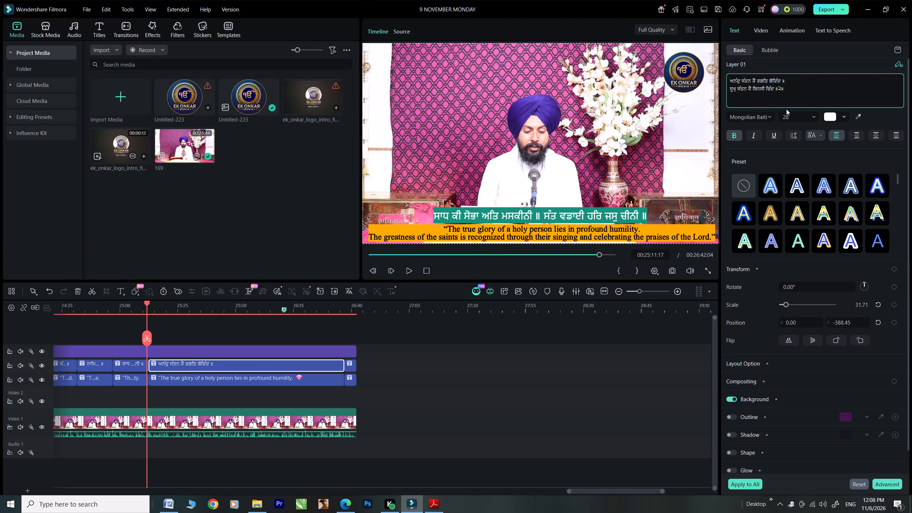
pyautogui.press('BackSpace')
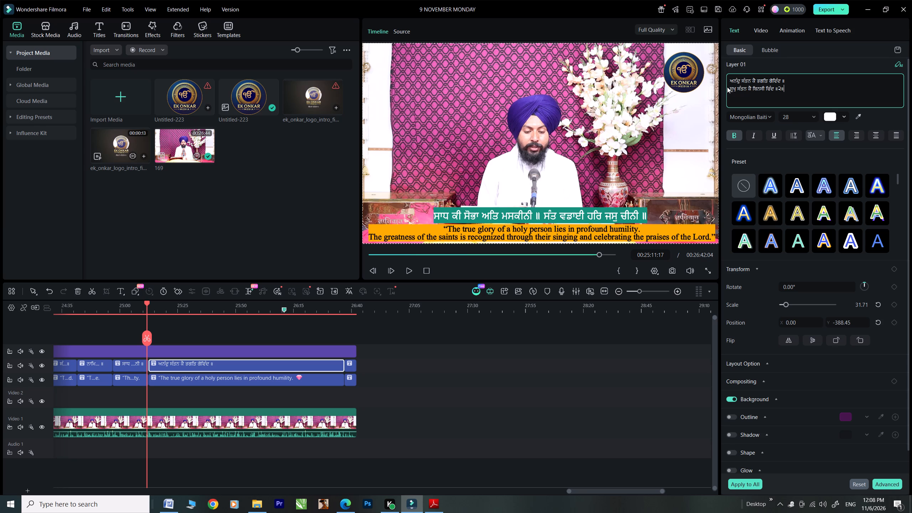
pyautogui.click(729, 88)
pyautogui.press('BackSpace')
pyautogui.press('space')
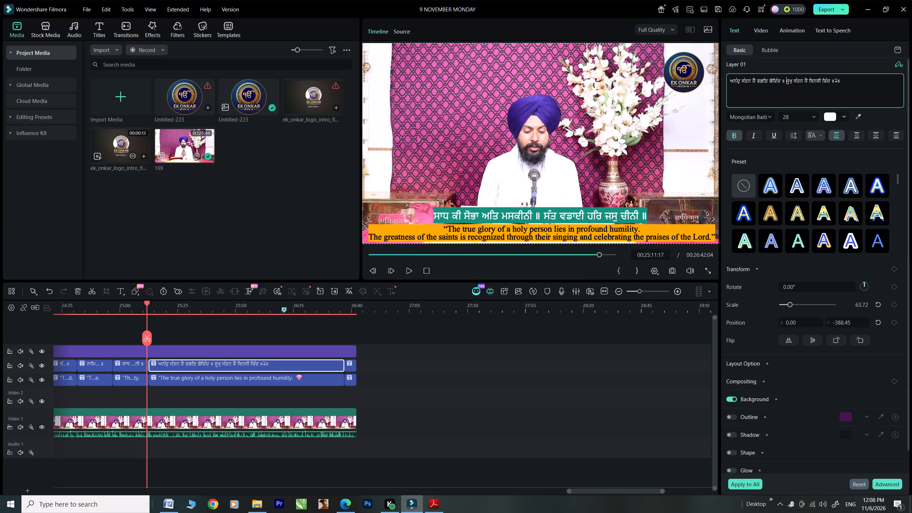
pyautogui.click(194, 379)
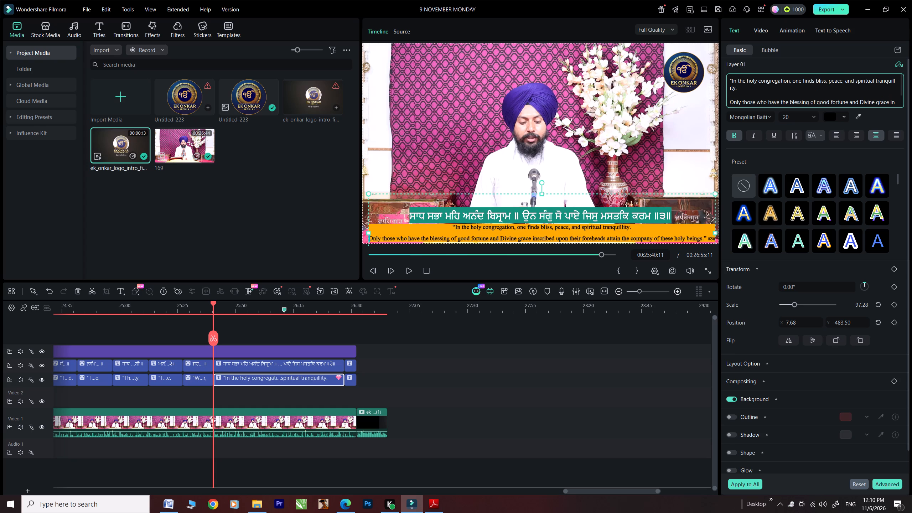
pyautogui.press('BackSpace')
pyautogui.click(530, 170)
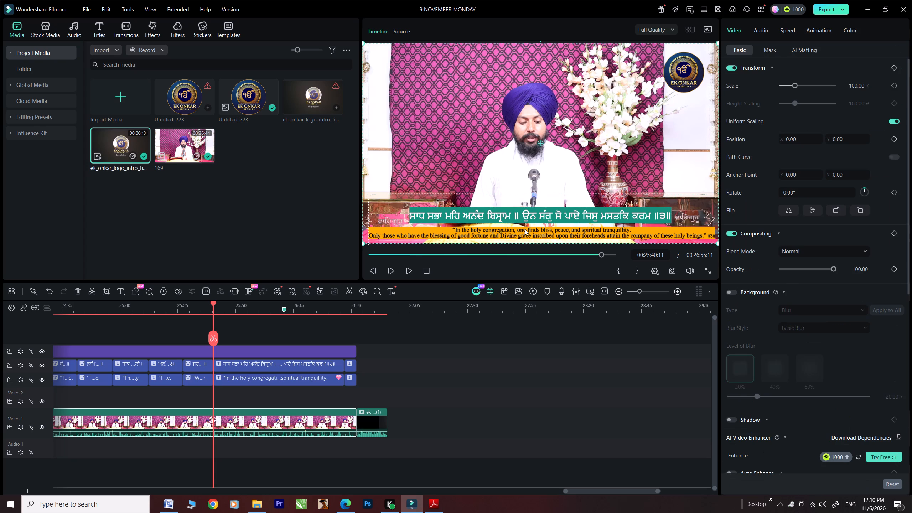
# Nudge the new English title down to a vertical position of about -508.46.
pyautogui.click(525, 229)
pyautogui.press('Down')
pyautogui.press('Down')
pyautogui.press('Down')
pyautogui.press('Down')
pyautogui.press('Down')
pyautogui.press('Down')
pyautogui.press('Down')
pyautogui.press('Down')
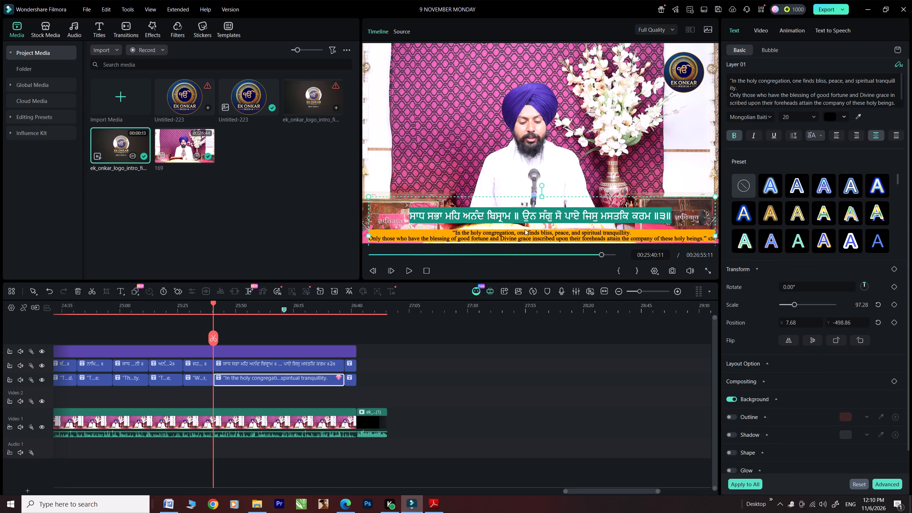
pyautogui.press('Down')
pyautogui.press('Down')
pyautogui.press('Down')
pyautogui.press('Down')
pyautogui.press('Down')
# Nudge the Punjabi title above it down to a vertical position of about -428.77, closing the gap to the English title.
pyautogui.click(524, 213)
pyautogui.press('Down')
pyautogui.press('Down')
pyautogui.press('Down')
pyautogui.press('Down')
pyautogui.press('Down')
pyautogui.press('Down')
pyautogui.press('Down')
pyautogui.press('Down')
pyautogui.press('Down')
pyautogui.press('Down')
pyautogui.press('Down')
pyautogui.press('Down')
pyautogui.press('Down')
pyautogui.press('Down')
pyautogui.press('Down')
pyautogui.press('Down')
pyautogui.press('Down')
pyautogui.press('Down')
pyautogui.press('Down')
pyautogui.press('Down')
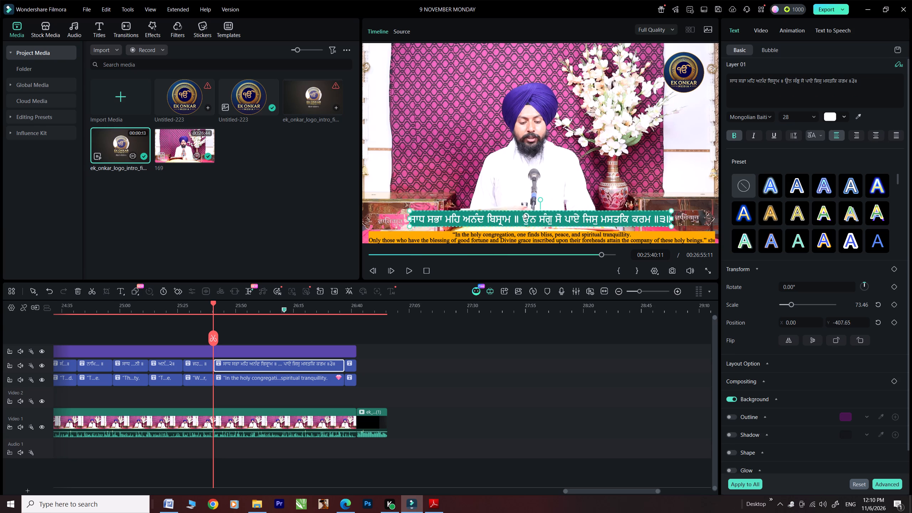
pyautogui.press('Down')
# Play on through the new verse and split both the Punjabi and English titles at 00:25:56:13.
pyautogui.click(409, 271)
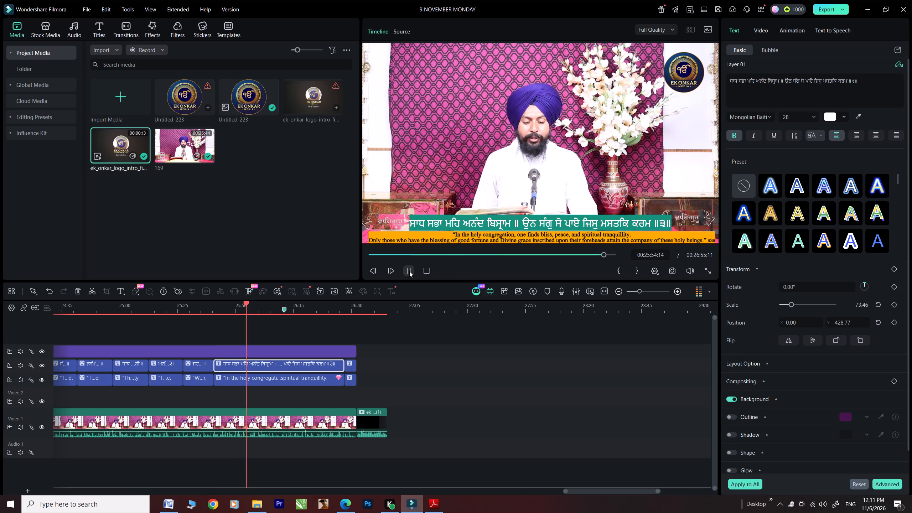
pyautogui.click(409, 271)
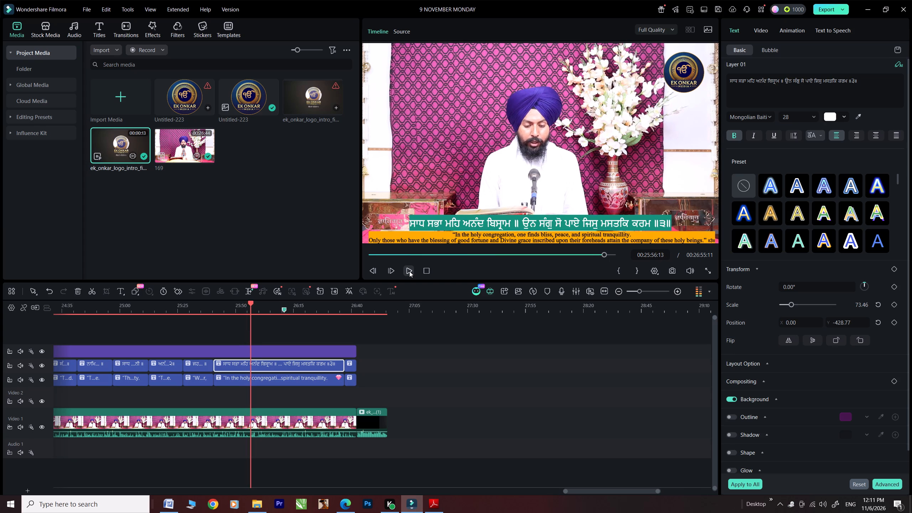
pyautogui.click(253, 338)
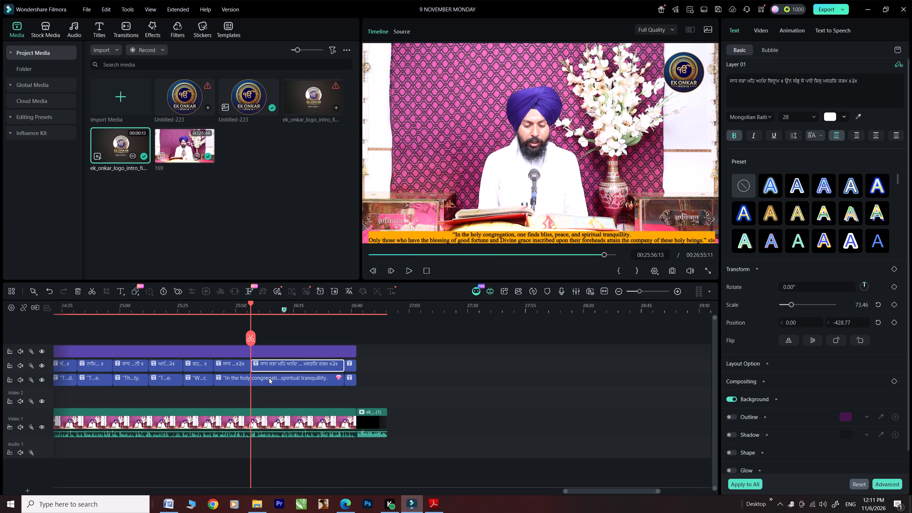
pyautogui.click(270, 378)
pyautogui.click(249, 334)
# Replace the Punjabi title after the split with Word's two lines from "ਦੁਇ ਕਰ ਜੋੜਿ ਕਰੀ ਅਰਦਾਸਿ ॥" through "ਕਹਉ ਗੁਣਤਾਸ ॥", joined on one line.
pyautogui.click(270, 362)
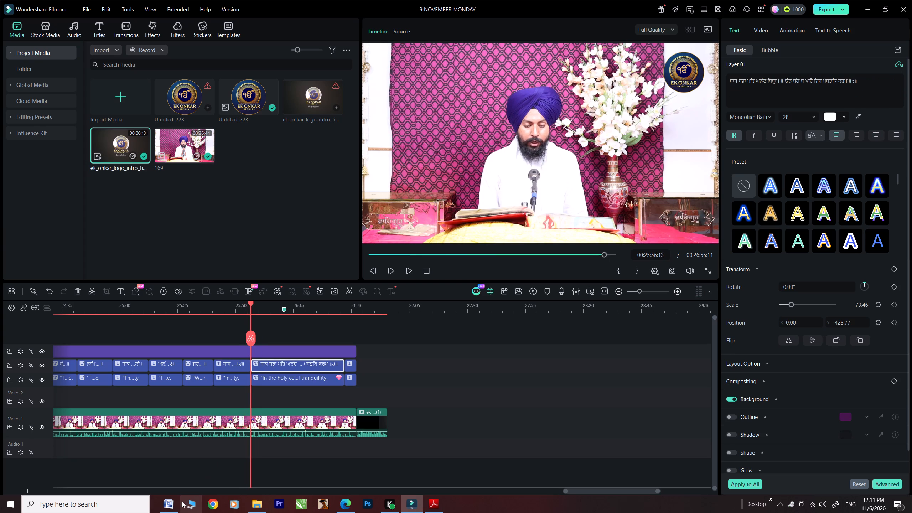
pyautogui.click(171, 503)
pyautogui.scroll(-3, 166, 136)
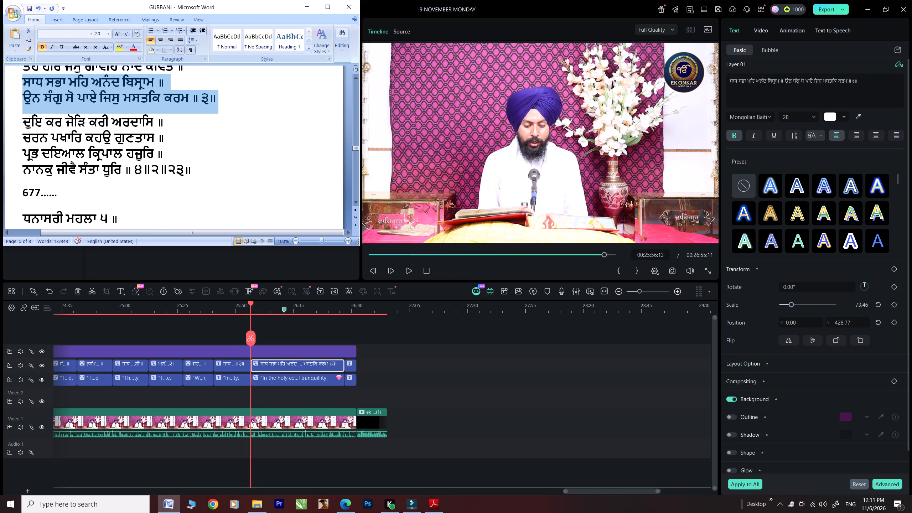
pyautogui.moveTo(165, 136); pyautogui.dragTo(21, 117)
pyautogui.hotkey('ctrl', 'c')
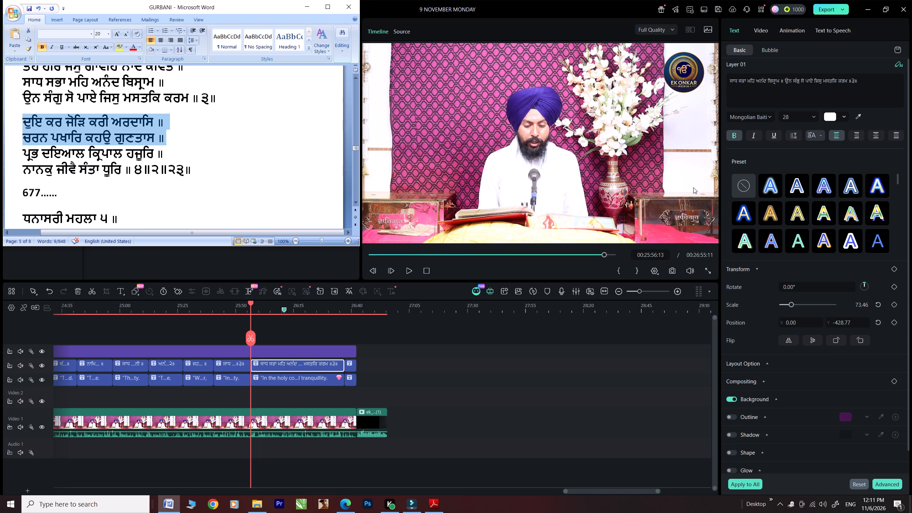
pyautogui.moveTo(867, 84); pyautogui.dragTo(725, 61)
pyautogui.hotkey('ctrl', 'v')
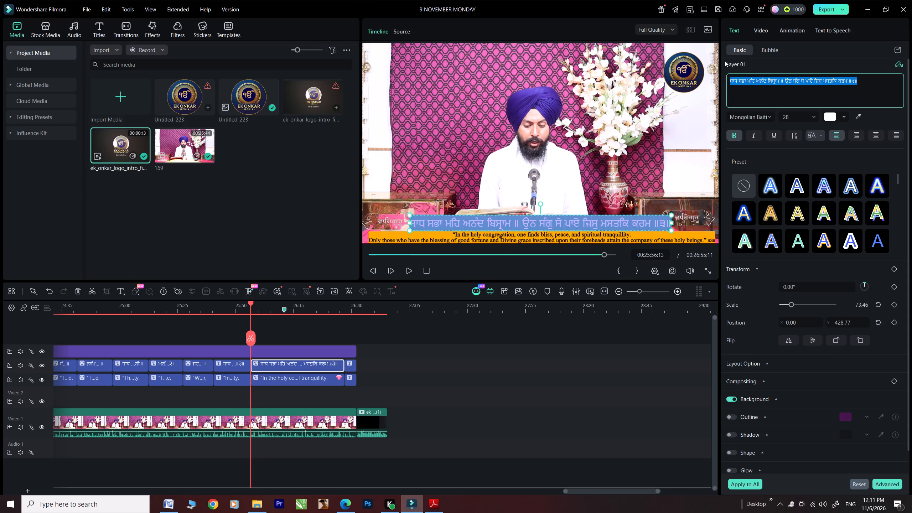
pyautogui.press('BackSpace')
pyautogui.click(730, 90)
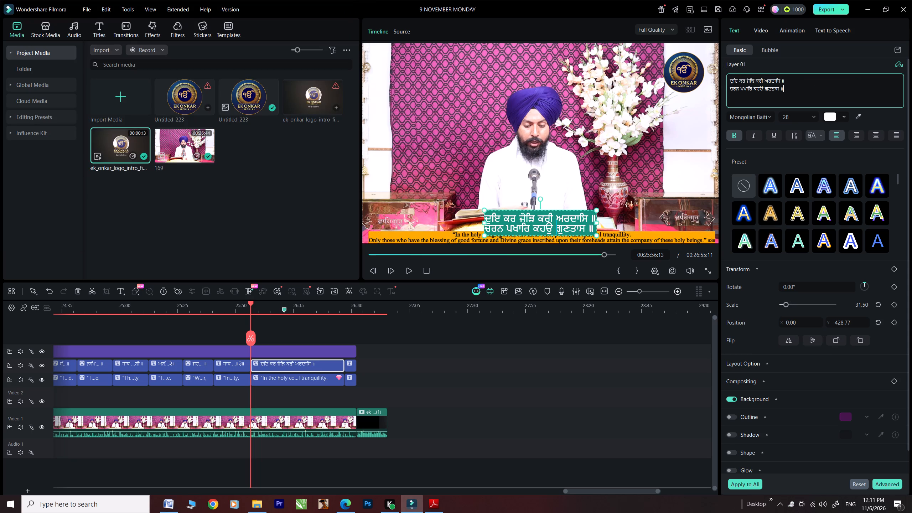
pyautogui.press('BackSpace')
pyautogui.press('space')
# Ask ChatGPT to translate the copied verse beginning "ਦੁਇ ਕਰ ਜੋੜਿ" by sending it followed by "to eng".
pyautogui.click(283, 375)
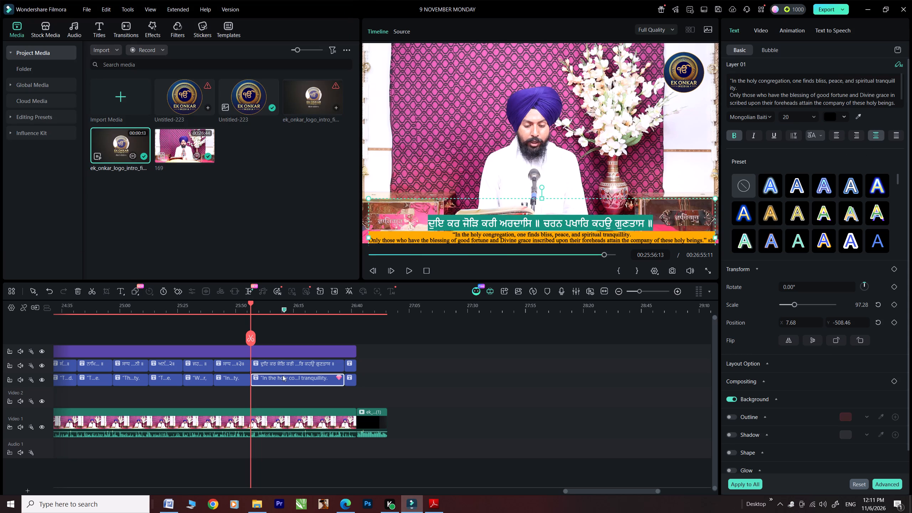
pyautogui.click(341, 507)
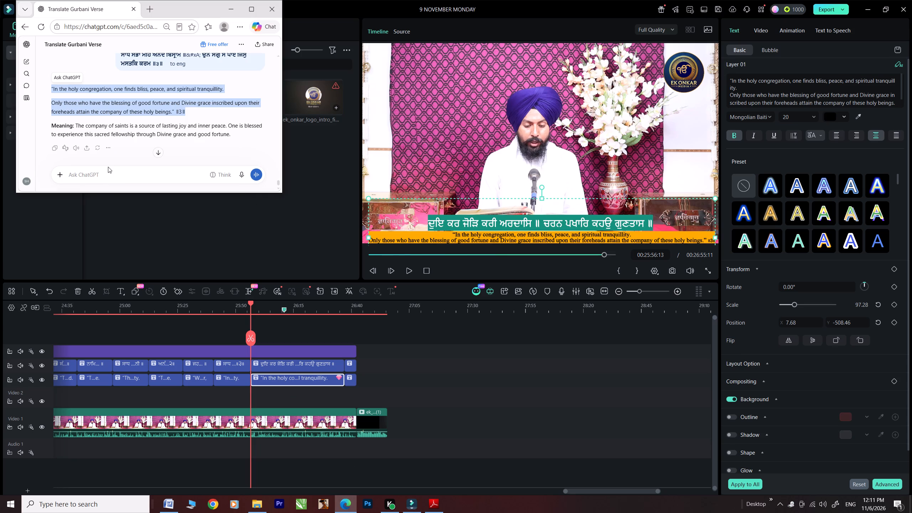
pyautogui.click(107, 172)
pyautogui.hotkey('ctrl', 'v')
pyautogui.press('space')
pyautogui.write('to eng')
pyautogui.press('Return')
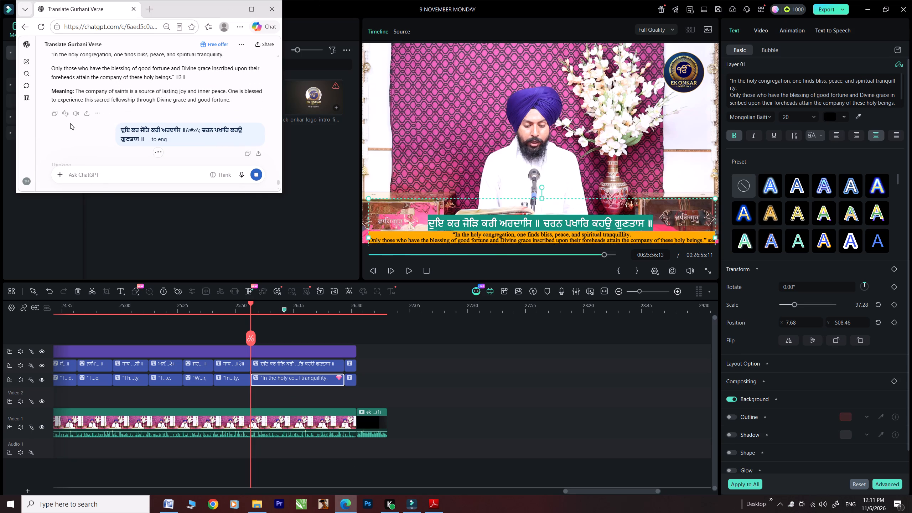
# Replace the English title after the split with ChatGPT's translation from "Joining both my hands" through "treasure-house of all virtues.", removing the blank line between its lines.
pyautogui.scroll(-1, 75, 111)
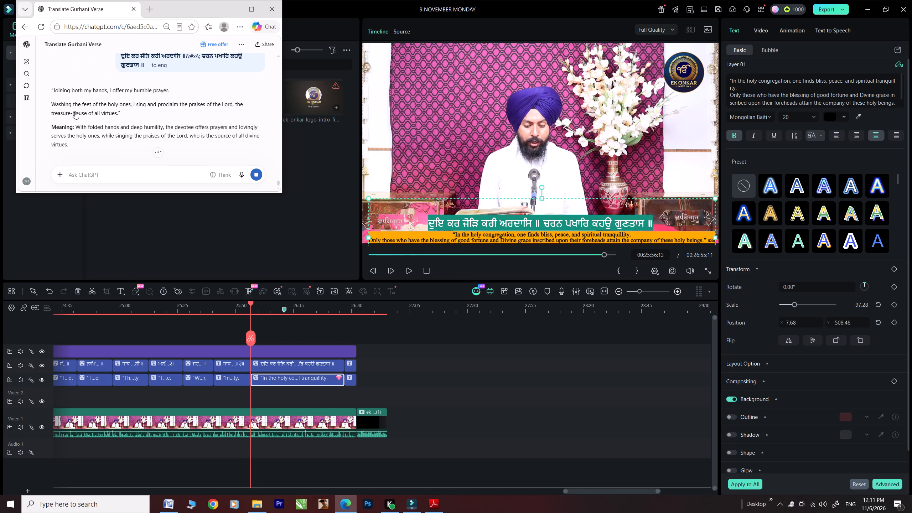
pyautogui.moveTo(51, 126); pyautogui.dragTo(75, 135)
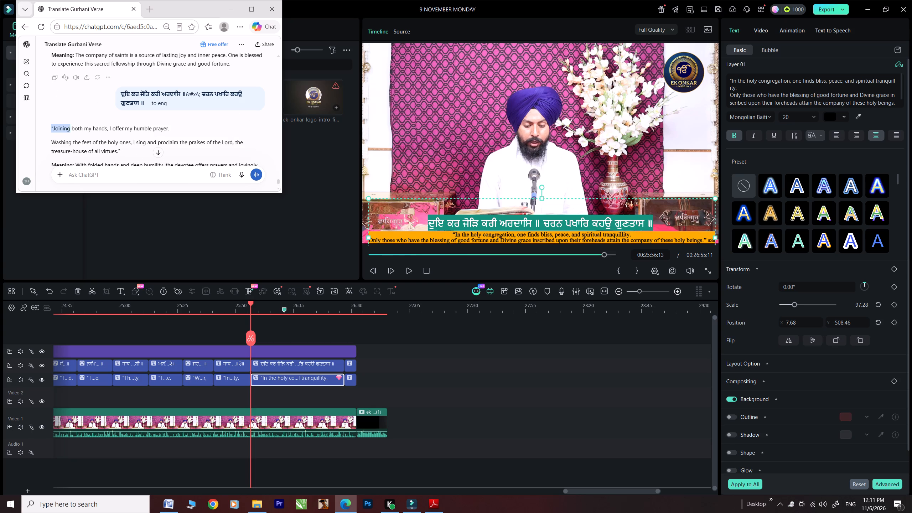
pyautogui.moveTo(75, 135); pyautogui.dragTo(127, 154)
pyautogui.hotkey('ctrl', 'c')
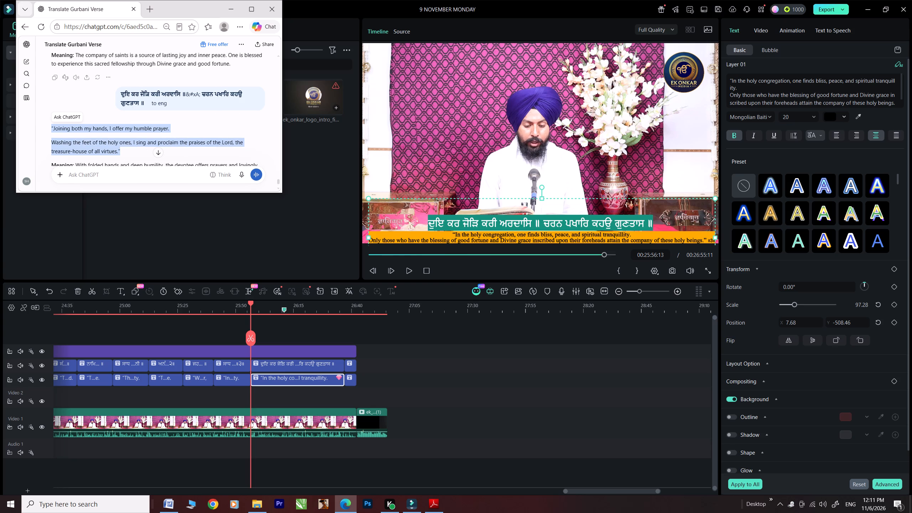
pyautogui.scroll(-1, 808, 89)
pyautogui.moveTo(750, 100); pyautogui.dragTo(719, 71)
pyautogui.hotkey('ctrl', 'v')
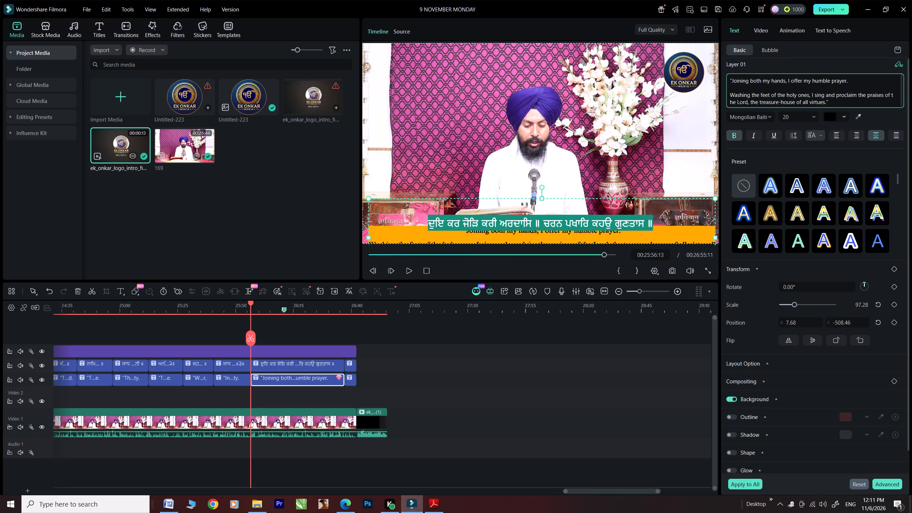
pyautogui.click(730, 94)
pyautogui.press('BackSpace')
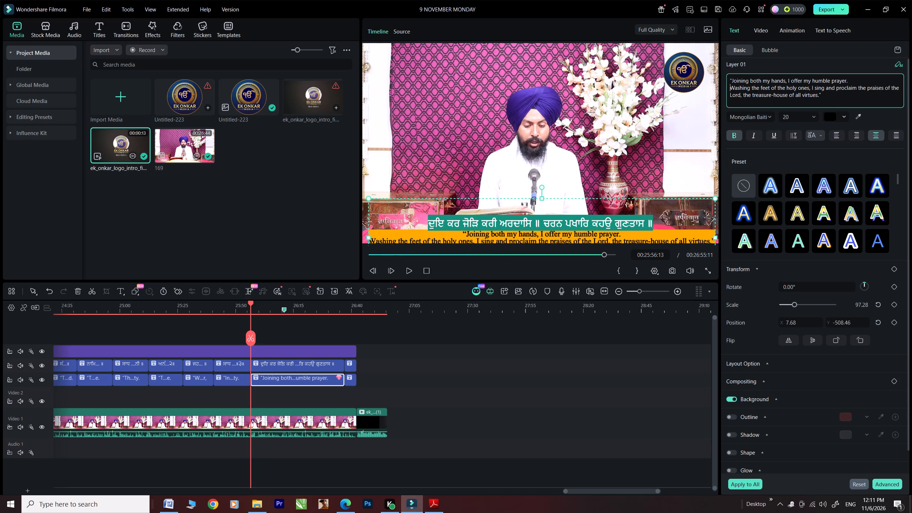
# Nudge both titles after the split up, the English to a vertical position of about -495.02 and the Punjabi to about -409.57.
pyautogui.click(557, 224)
pyautogui.press('Up')
pyautogui.press('Up')
pyautogui.press('Up')
pyautogui.press('Up')
pyautogui.press('Up')
pyautogui.press('Up')
pyautogui.press('Up')
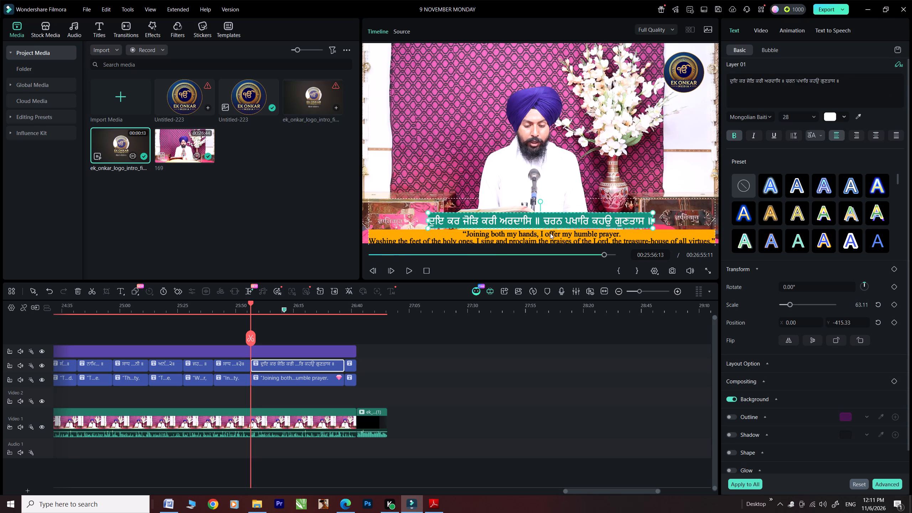
pyautogui.press('Up')
pyautogui.click(550, 233)
pyautogui.press('Up')
pyautogui.press('Up')
pyautogui.press('Up')
pyautogui.press('Up')
pyautogui.press('Up')
pyautogui.press('Up')
pyautogui.press('Up')
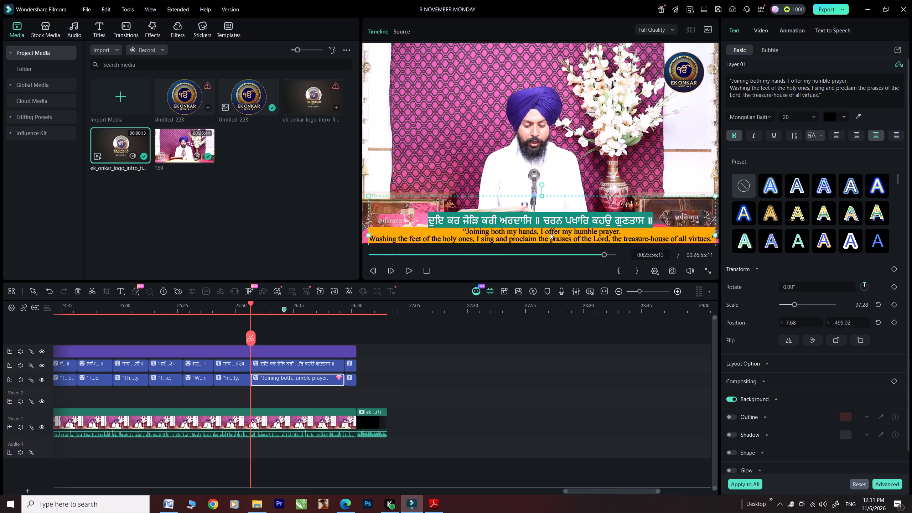
pyautogui.click(536, 213)
pyautogui.press('Up')
pyautogui.press('Up')
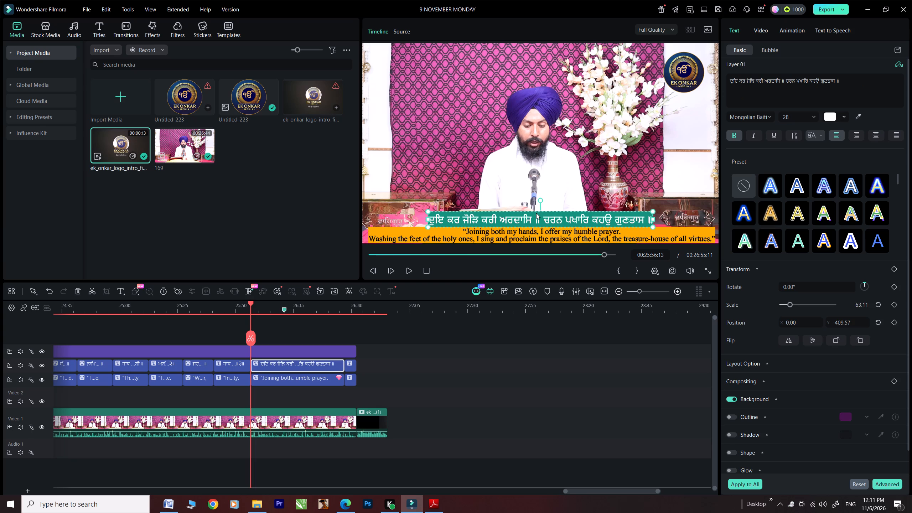
# Play on through the new verse and split both the Punjabi and English titles at 00:26:09:24.
pyautogui.click(407, 267)
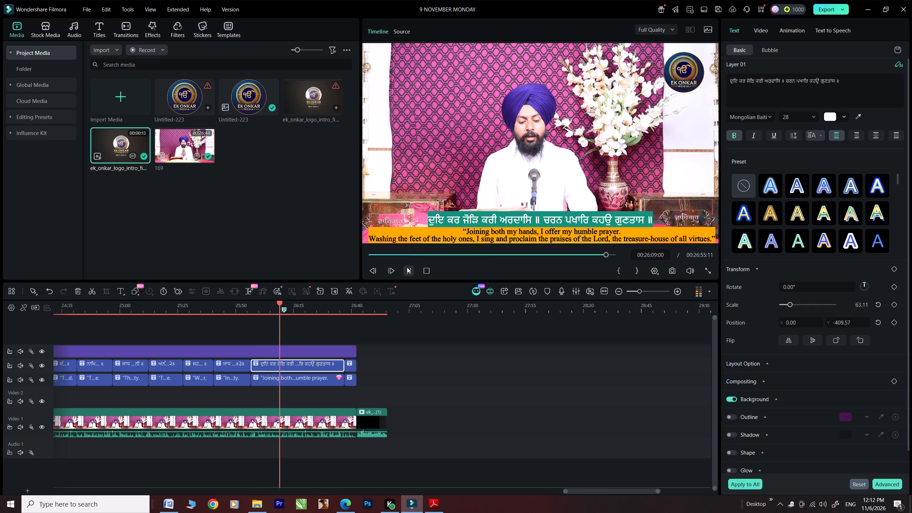
pyautogui.click(407, 267)
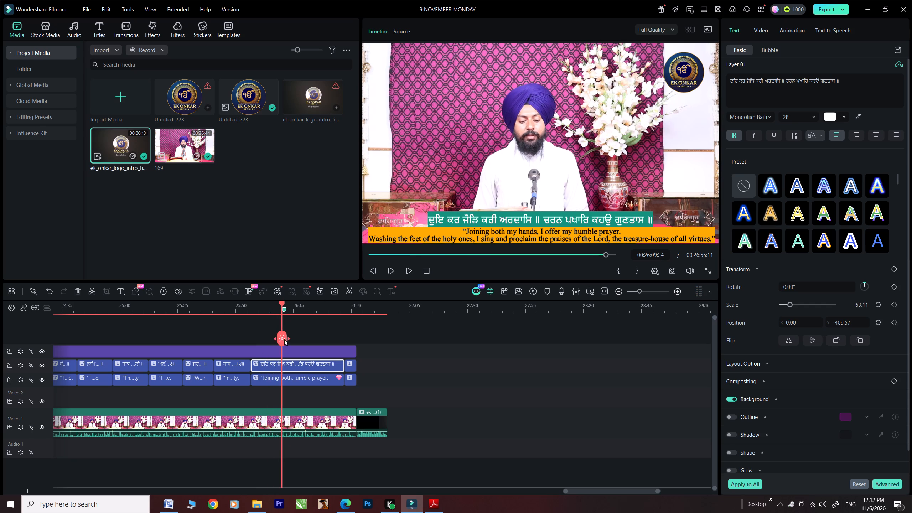
pyautogui.click(284, 339)
pyautogui.click(301, 375)
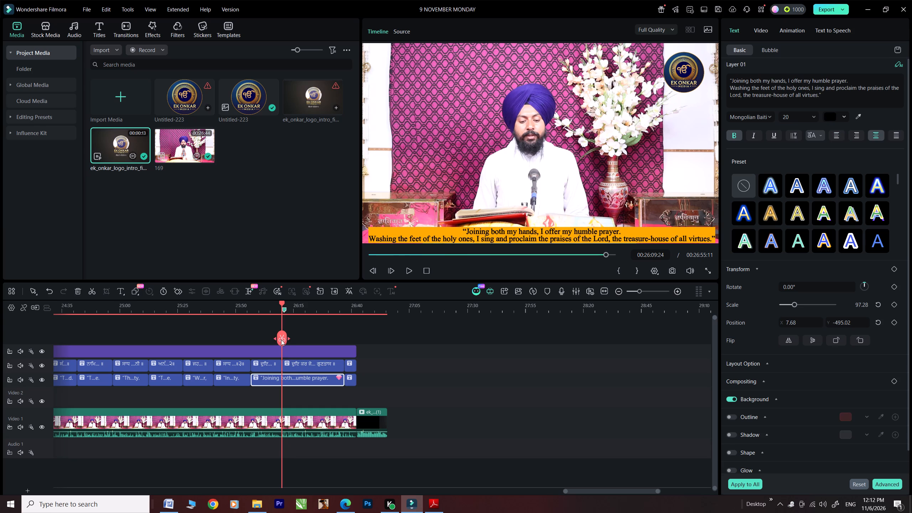
pyautogui.click(281, 340)
# Replace the Punjabi title after the split with Word's two lines from "ਪ੍ਰਭ ਦਇਆਲ ਕ੍ਰਿਪਾਲ ਹਜੂਰਿ ॥" through "ਸੰਤਾ ਧੂਰਿ ॥੪॥੨॥੨੩॥", joined on one line.
pyautogui.click(295, 366)
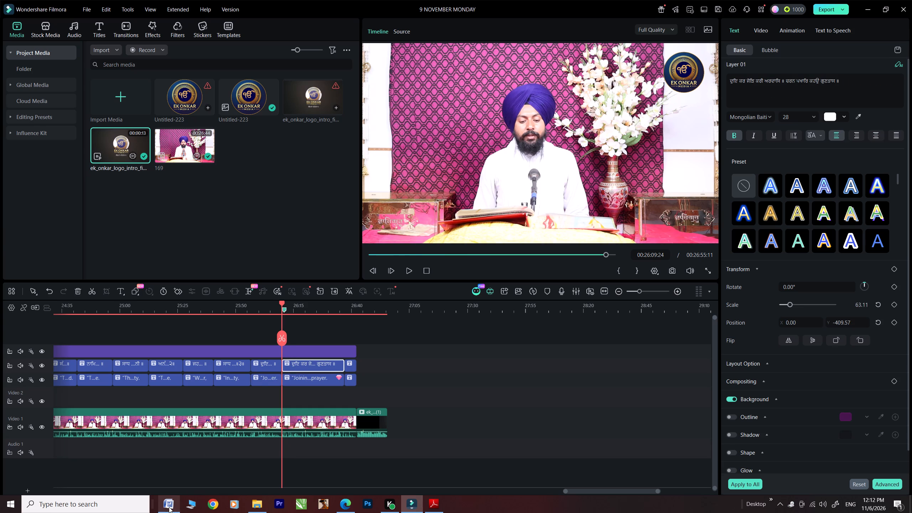
pyautogui.click(169, 507)
pyautogui.moveTo(193, 170); pyautogui.dragTo(28, 162)
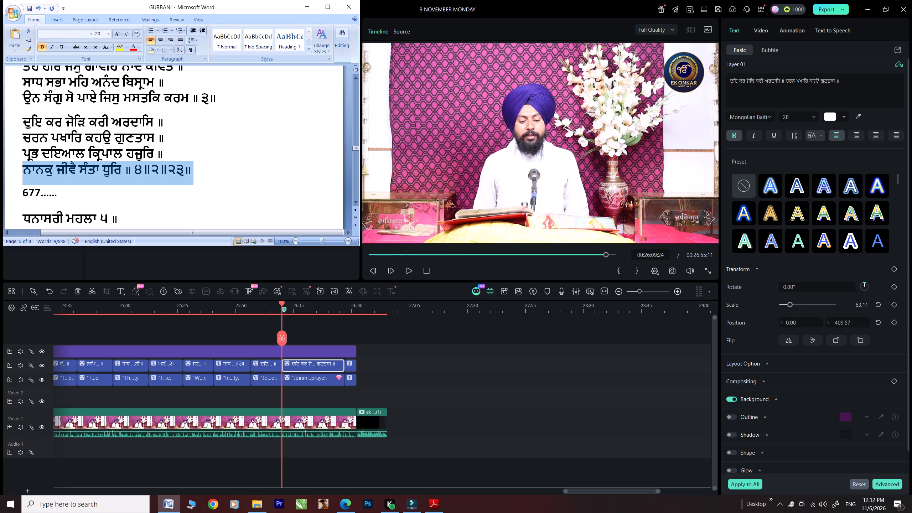
pyautogui.moveTo(28, 162); pyautogui.dragTo(17, 148)
pyautogui.hotkey('ctrl', 'c')
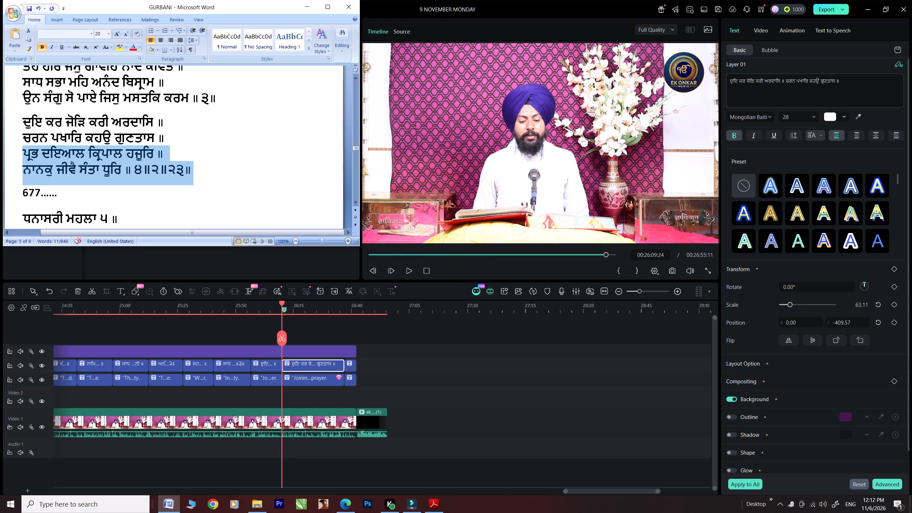
pyautogui.moveTo(842, 79); pyautogui.dragTo(696, 52)
pyautogui.hotkey('ctrl', 'v')
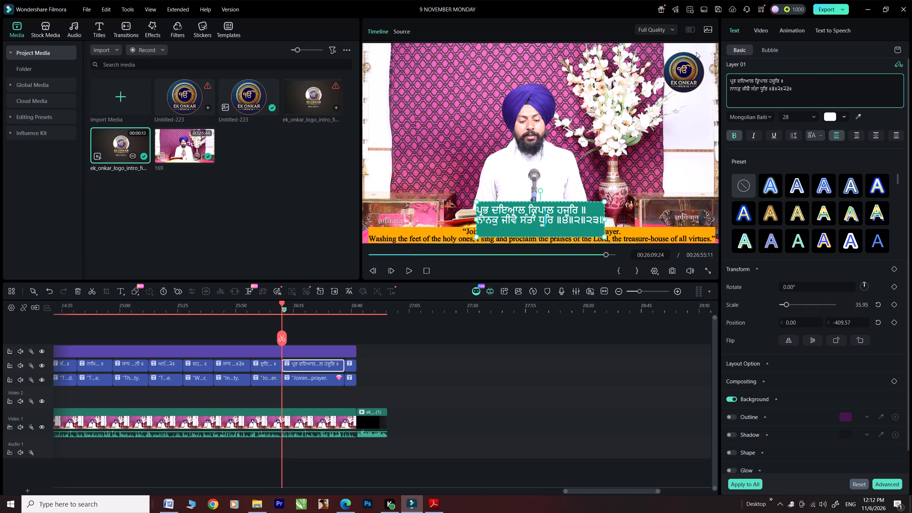
pyautogui.press('BackSpace')
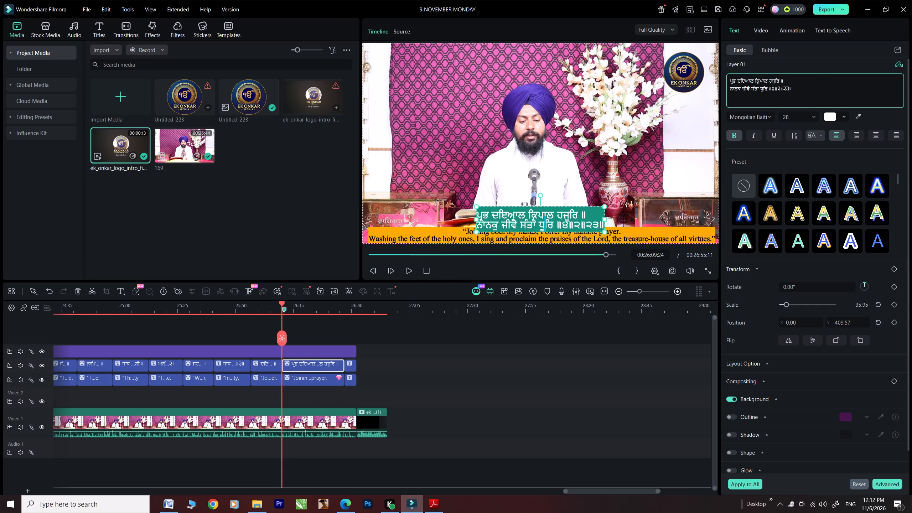
pyautogui.click(728, 88)
pyautogui.press('BackSpace')
pyautogui.press('space')
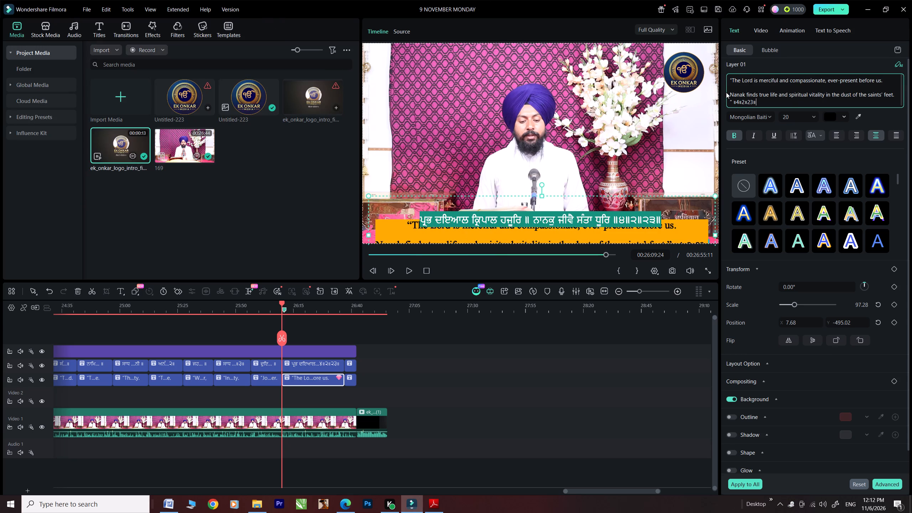
pyautogui.click(730, 93)
pyautogui.press('BackSpace')
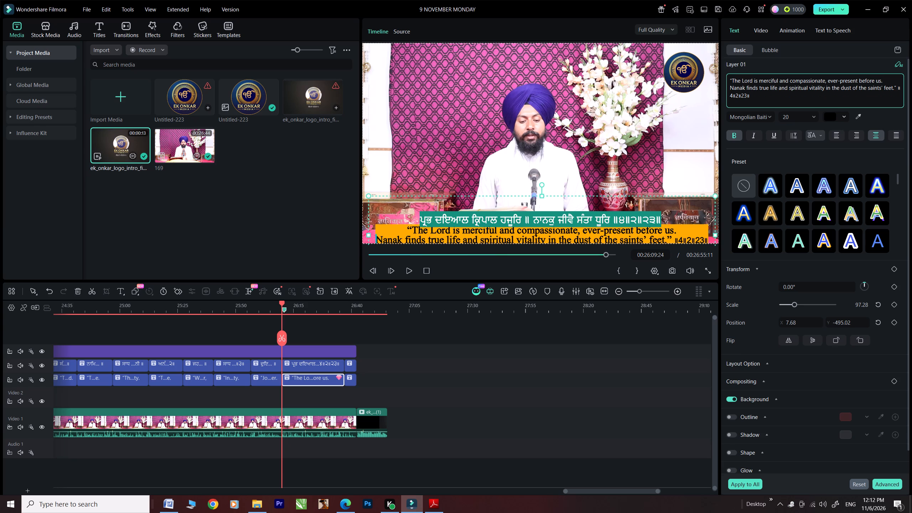
# Nudge both titles after the split up, the Punjabi to a vertical position of about -382.69 and the English to about -479.66.
pyautogui.click(502, 217)
pyautogui.press('Up')
pyautogui.press('Up')
pyautogui.press('Up')
pyautogui.press('Up')
pyautogui.press('Up')
pyautogui.press('Up')
pyautogui.press('Up')
pyautogui.press('Up')
pyautogui.press('Up')
pyautogui.press('Up')
pyautogui.press('Up')
pyautogui.press('Up')
pyautogui.press('Up')
pyautogui.press('Up')
pyautogui.press('Up')
pyautogui.press('Up')
pyautogui.press('Up')
pyautogui.press('Up')
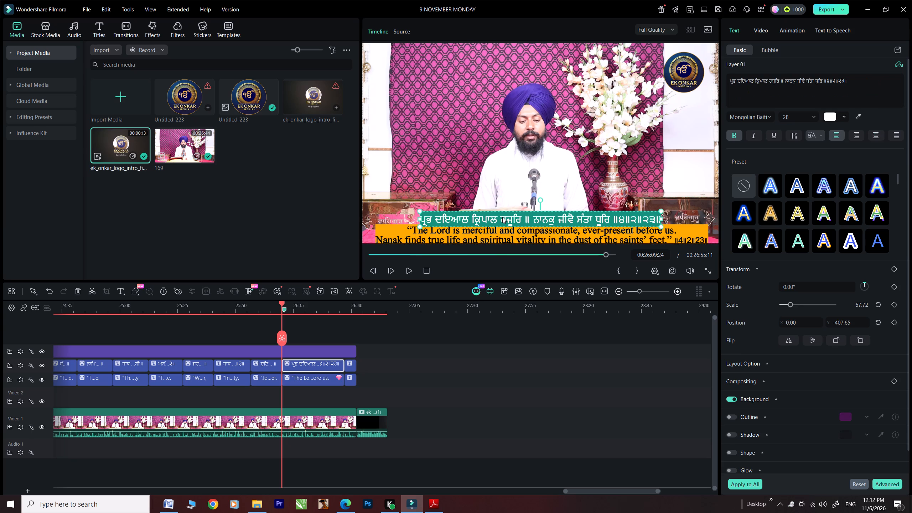
pyautogui.click(490, 237)
pyautogui.press('Up')
pyautogui.press('Up')
pyautogui.press('Up')
pyautogui.press('Up')
pyautogui.press('Up')
pyautogui.press('Up')
pyautogui.press('Up')
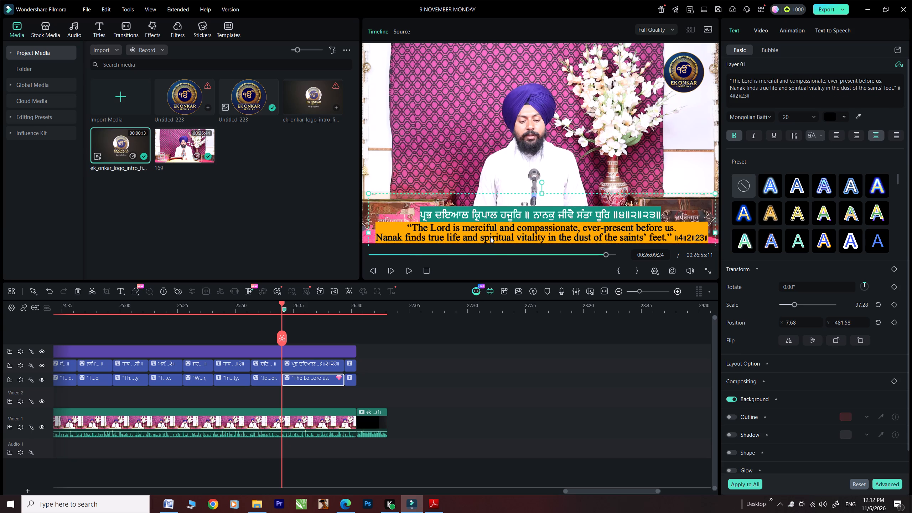
pyautogui.press('Up')
# Play on through the last verse and split both the English and Punjabi titles at 00:26:26:15.
pyautogui.click(408, 269)
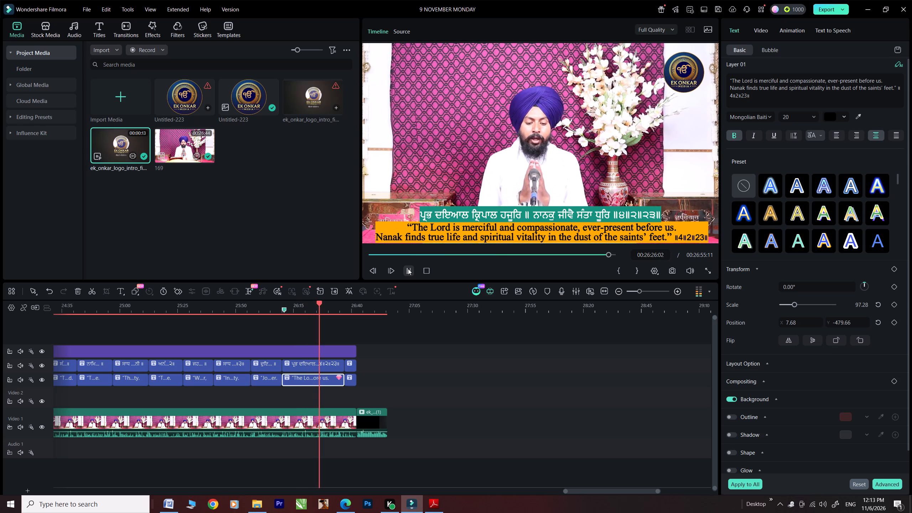
pyautogui.click(408, 269)
pyautogui.click(320, 338)
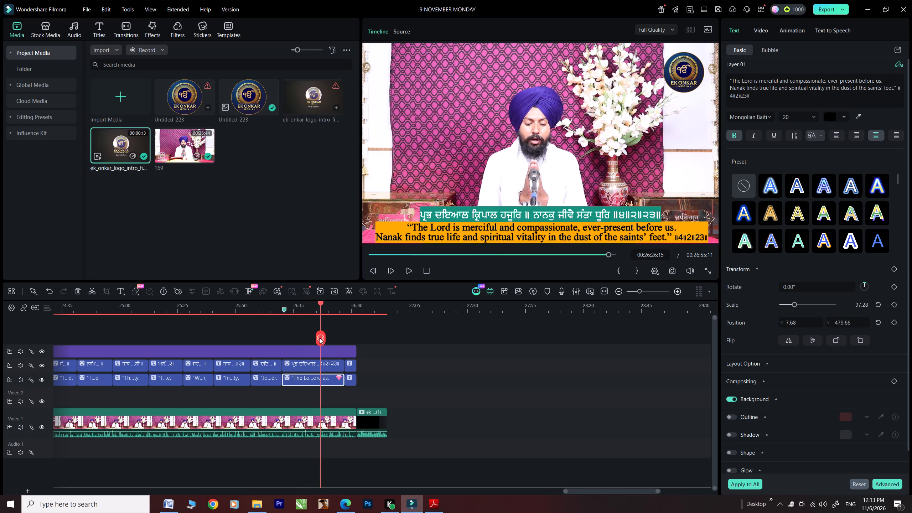
pyautogui.click(328, 364)
pyautogui.click(322, 342)
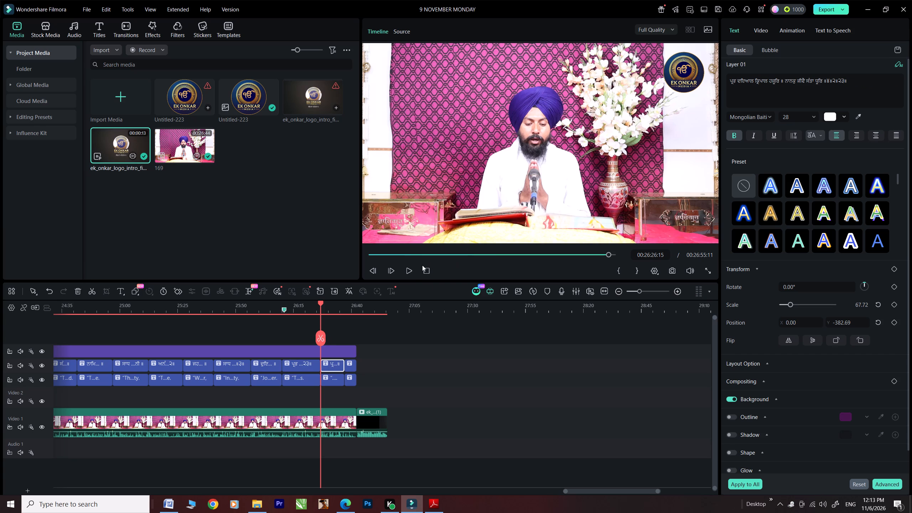
# Play the rest of the video into the closing logo clip, stop there and save the project.
pyautogui.click(409, 272)
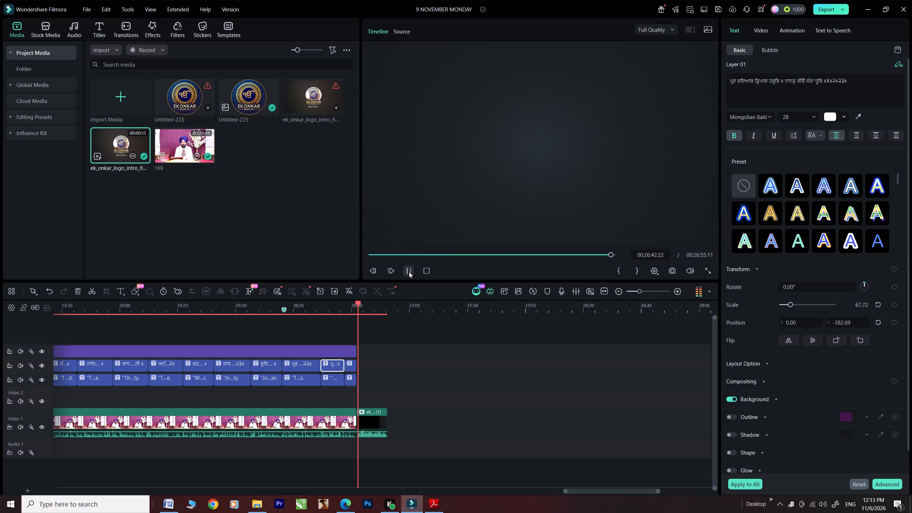
pyautogui.click(409, 272)
pyautogui.hotkey('ctrl', 's')
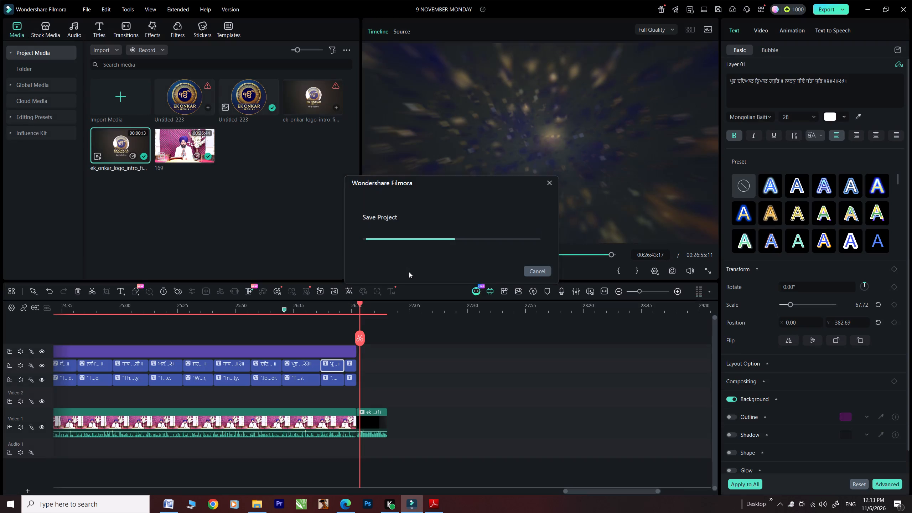
# Export the video as 9 NOVEMBER MONDAY to E:/MANJI SAHIB PATH READY, in MP4, 1920*1080, H.264 and medium quality.
pyautogui.click(830, 11)
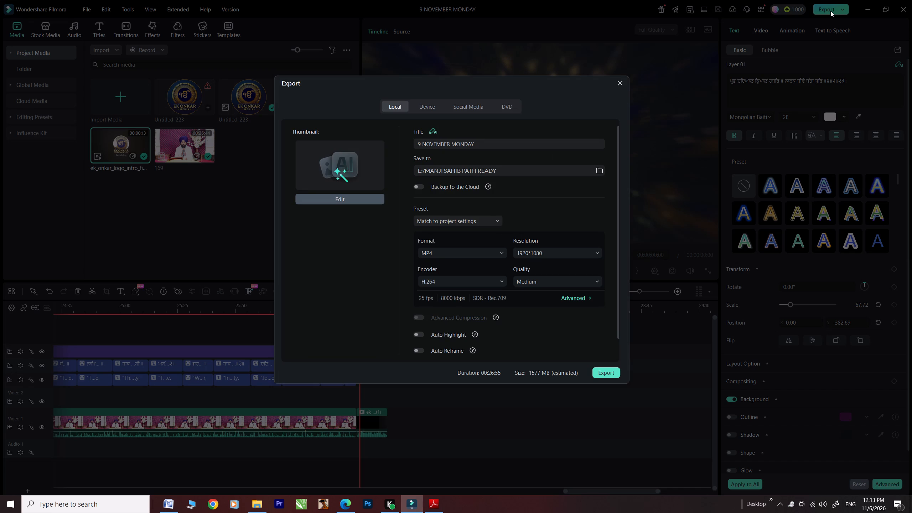
pyautogui.click(612, 372)
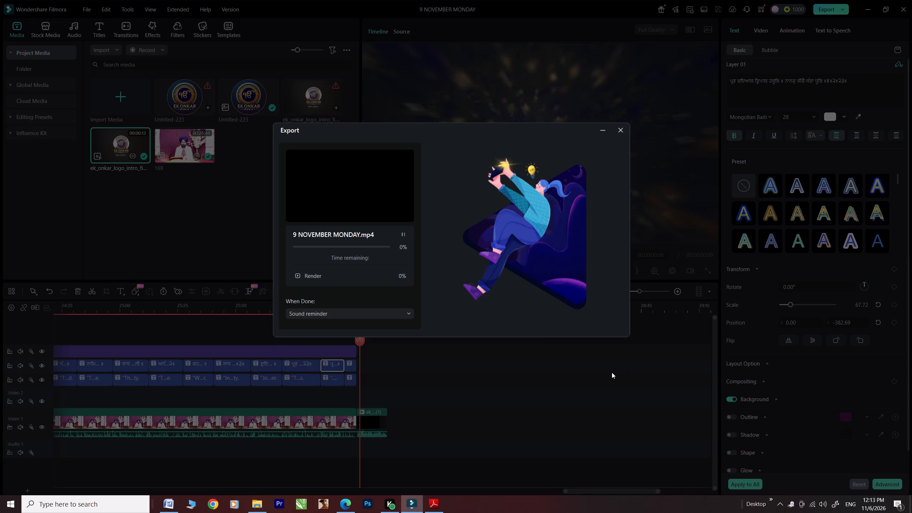